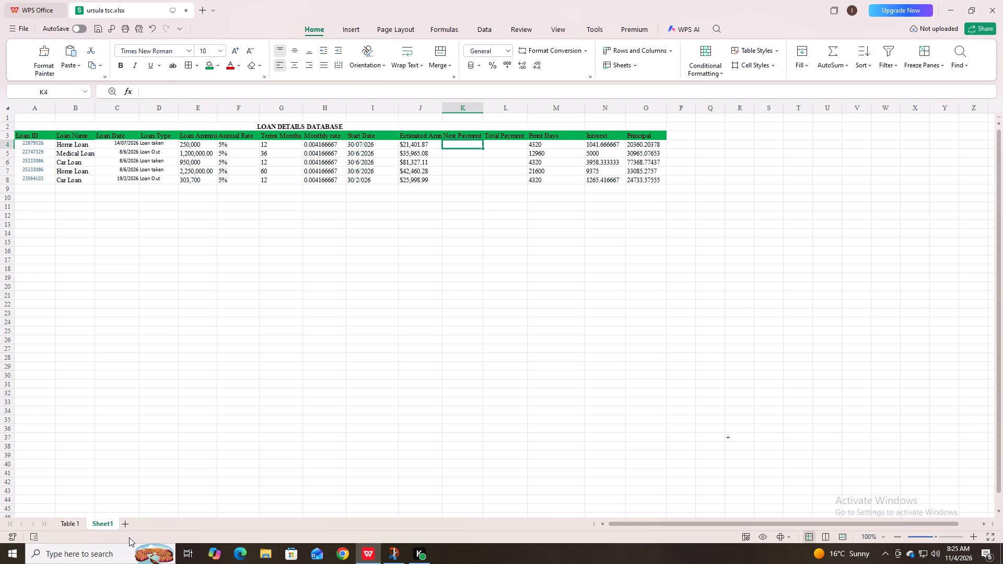
Add a new blank worksheet after Sheet1 in the loan workbook.
{"action": "left_click", "coordinate": [127, 524]}
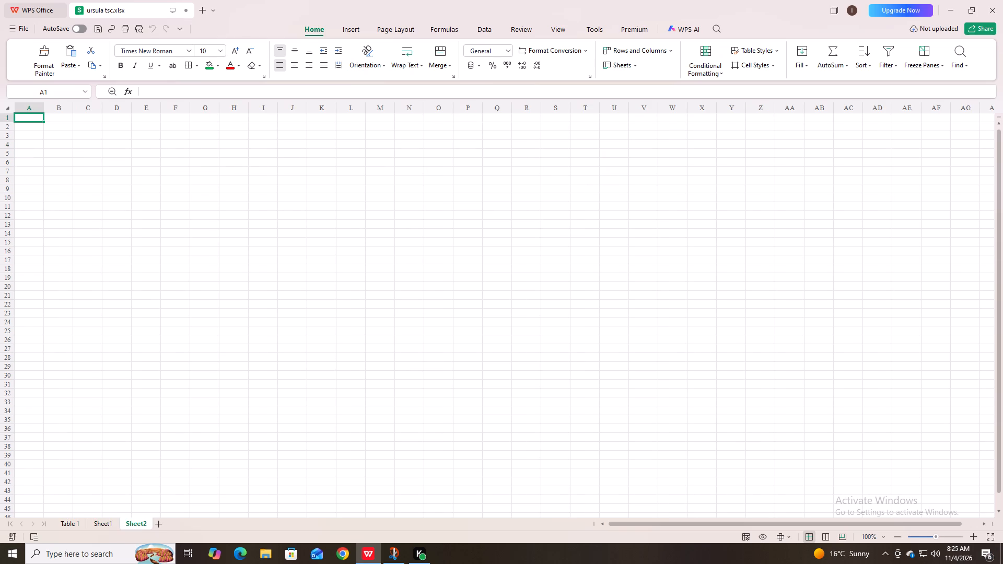
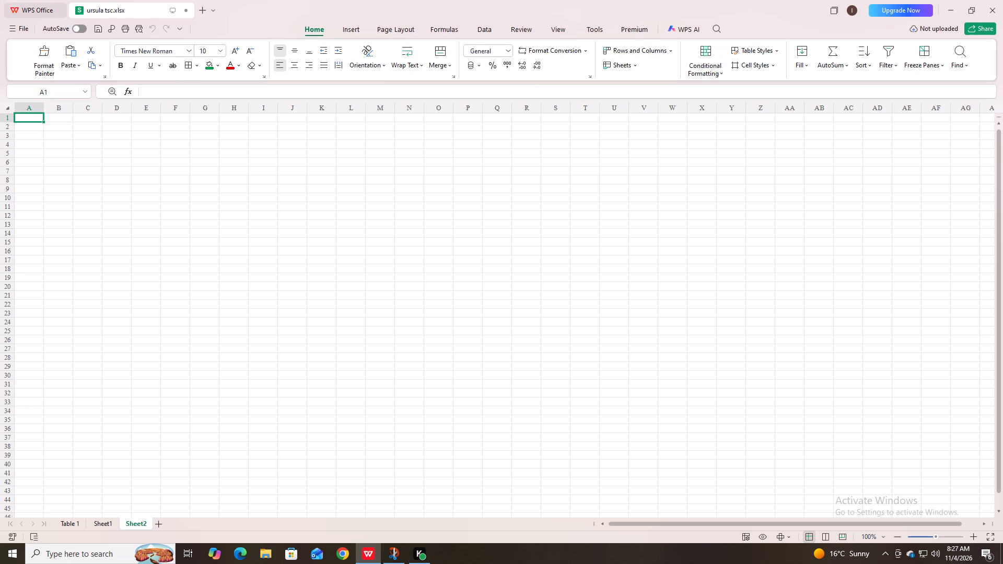
Widen columns A and B of Sheet2 to make room for loan labels and their values.
{"action": "left_click_drag", "start_coordinate": [43, 107], "coordinate": [43, 107]}
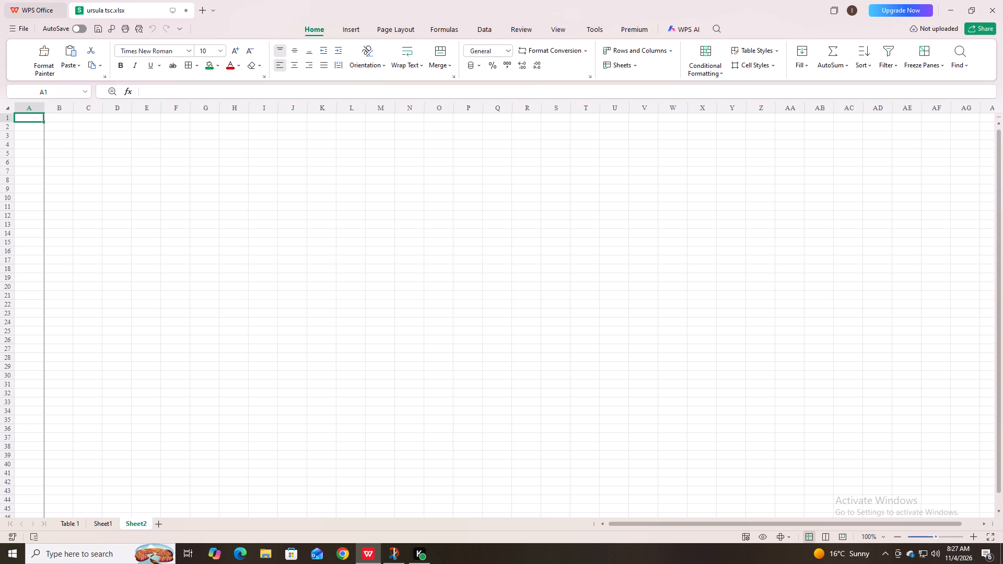
{"action": "left_click_drag", "start_coordinate": [43, 107], "coordinate": [52, 109]}
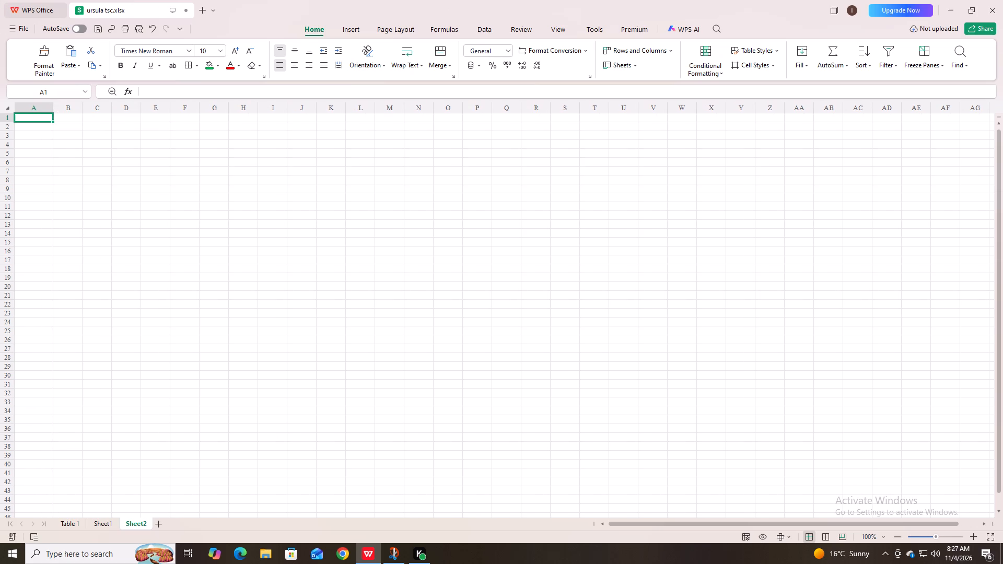
{"action": "left_click_drag", "start_coordinate": [54, 108], "coordinate": [67, 110]}
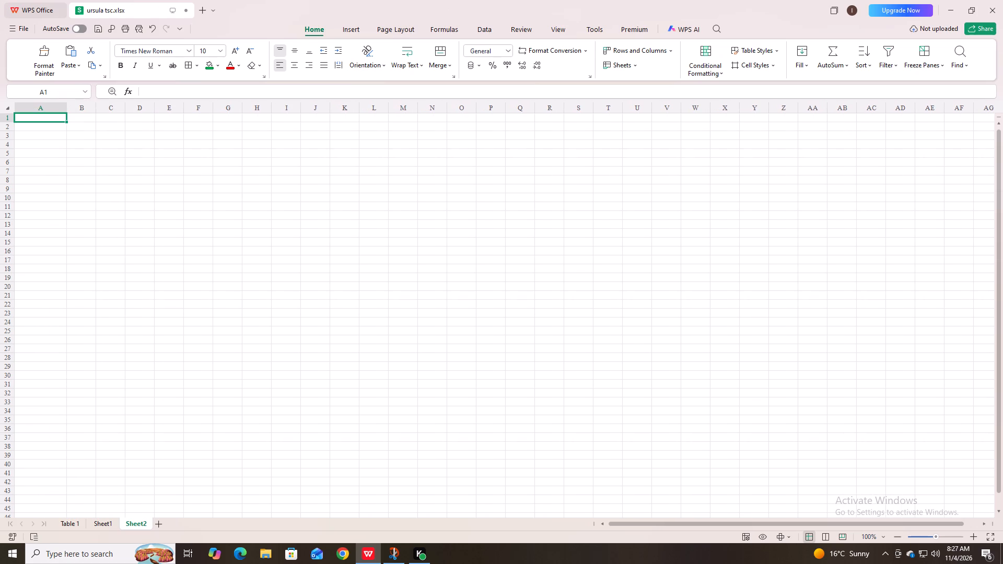
{"action": "left_click_drag", "start_coordinate": [97, 108], "coordinate": [121, 114]}
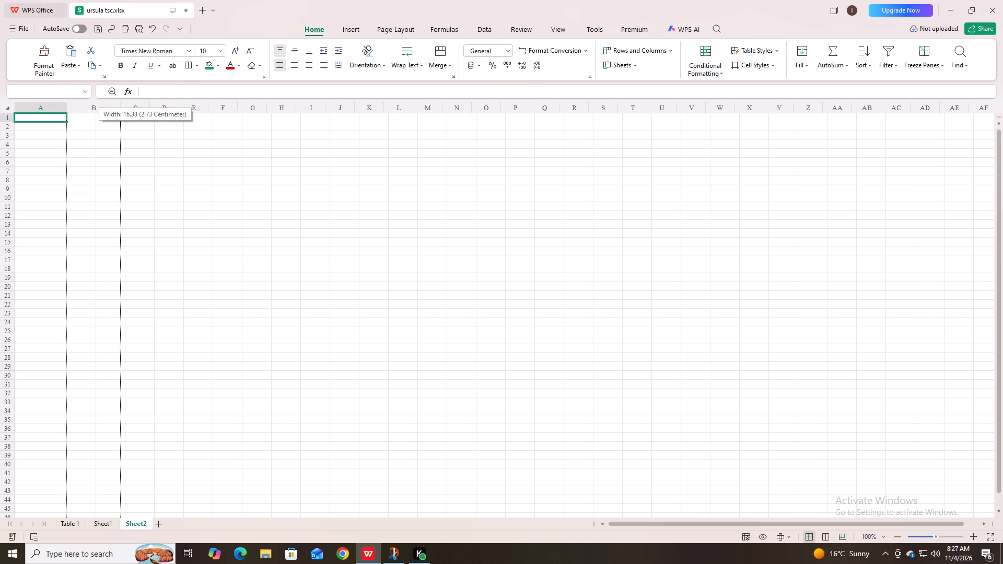
{"action": "left_click_drag", "start_coordinate": [121, 114], "coordinate": [128, 112]}
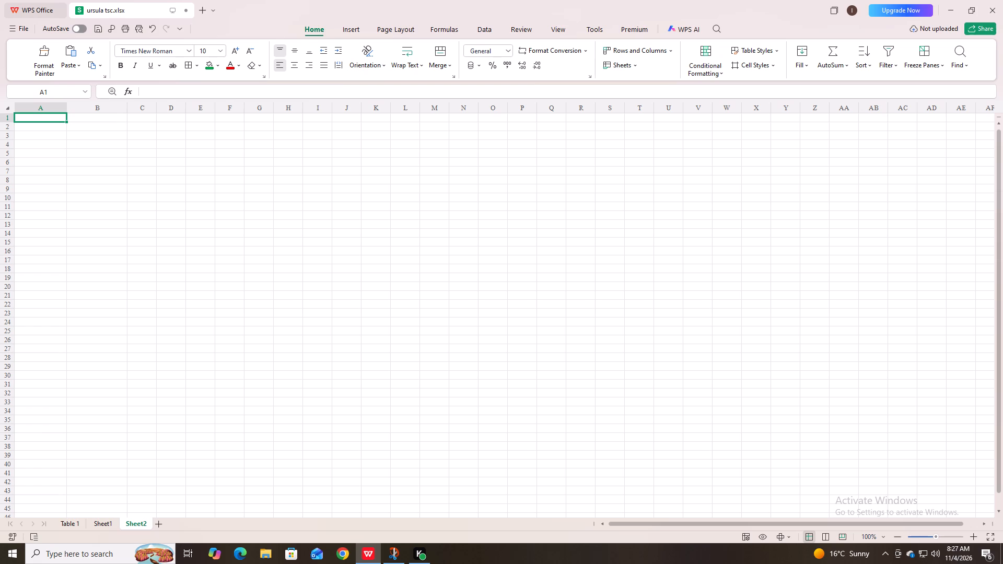
Enter the labels PRINCIPAL, TERM, ANNUAL RATE and INITIAL DATE in cells A1 to A4.
{"action": "key", "text": "p"}
{"action": "key", "text": "r"}
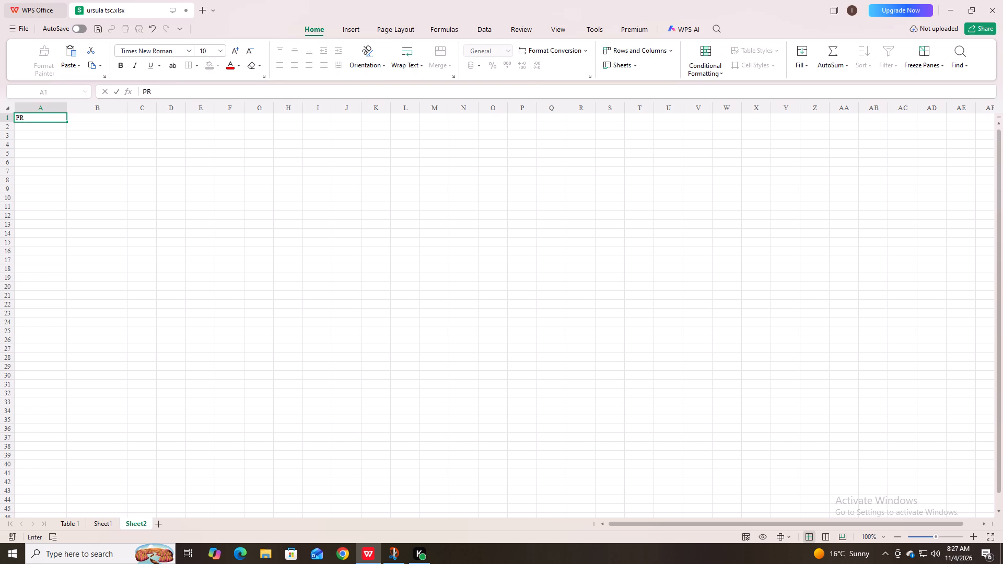
{"action": "key", "text": "i"}
{"action": "type", "text": "NCI"}
{"action": "type", "text": "PAL"}
{"action": "key", "text": "Down"}
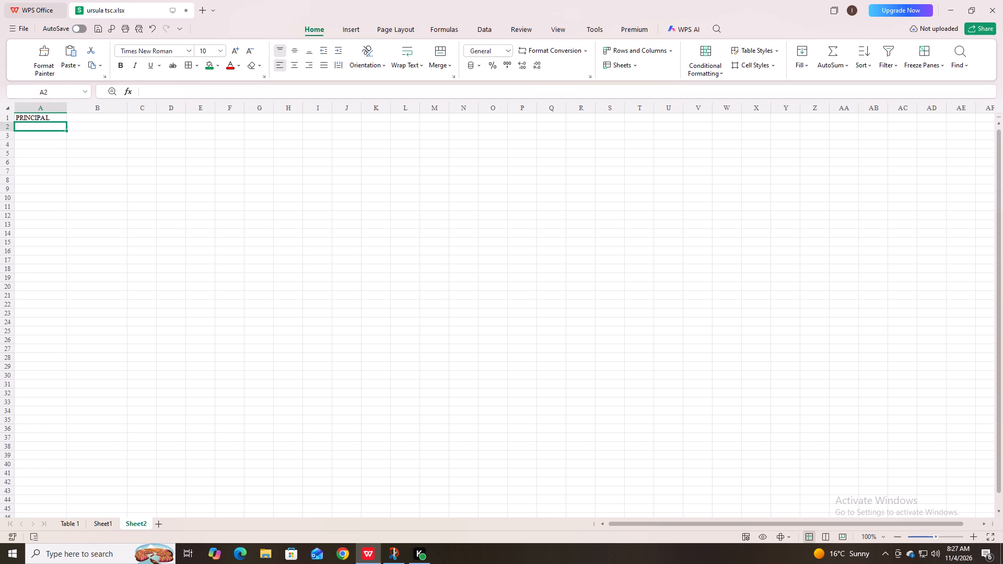
{"action": "type", "text": "TERM"}
{"action": "key", "text": "Down"}
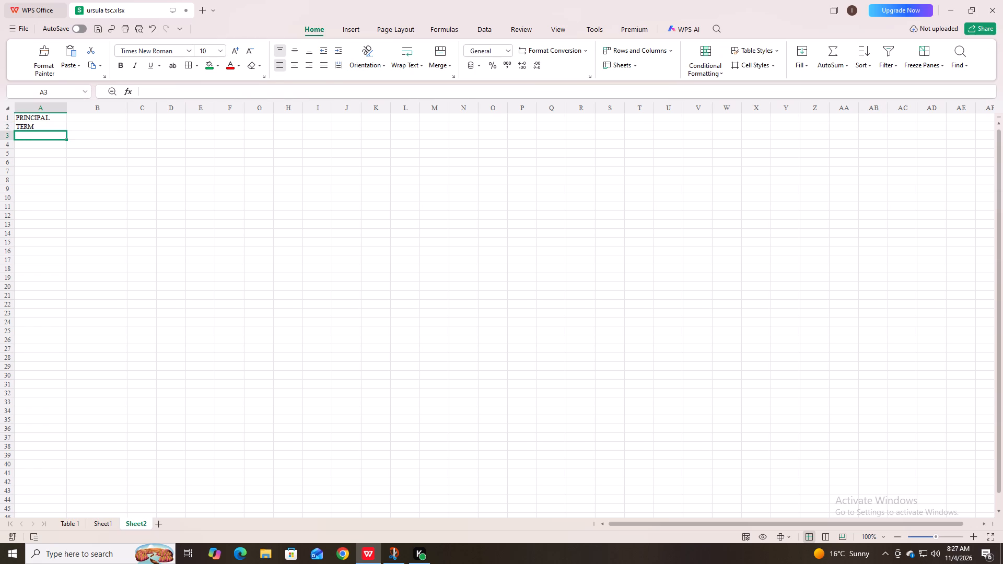
{"action": "type", "text": "ANNUAL RA"}
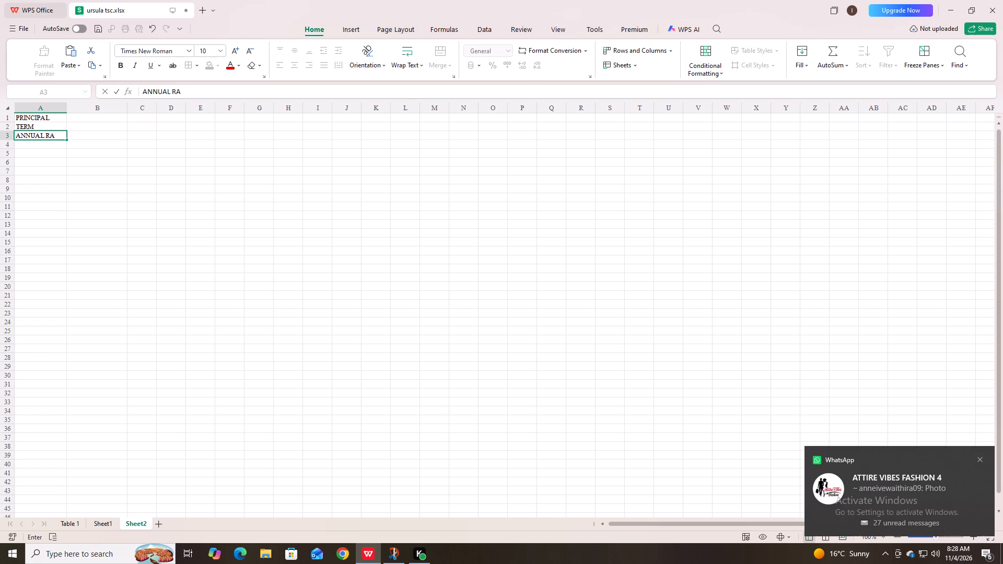
{"action": "type", "text": "TE"}
{"action": "key", "text": "Down"}
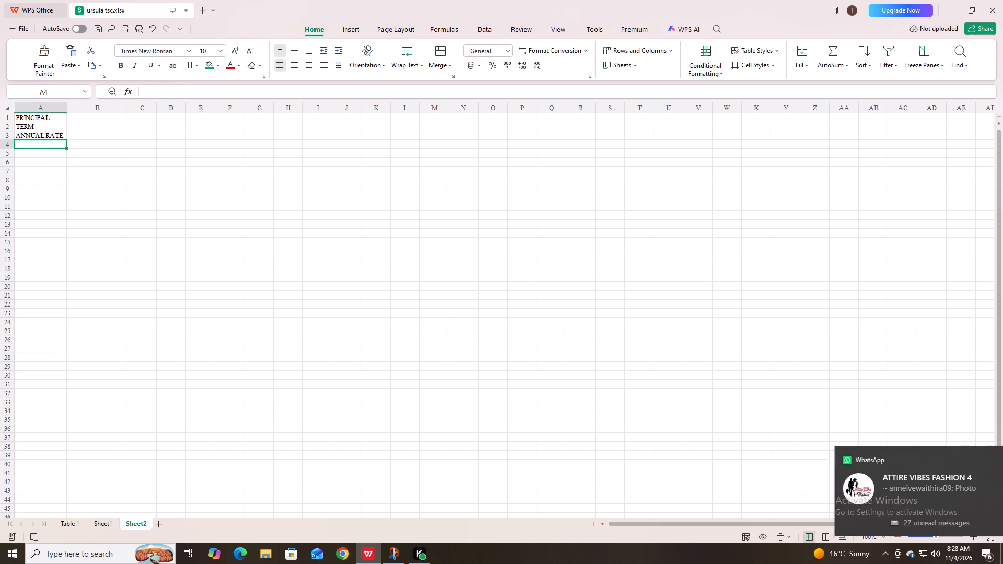
{"action": "type", "text": "INITI"}
{"action": "type", "text": "AL DATE"}
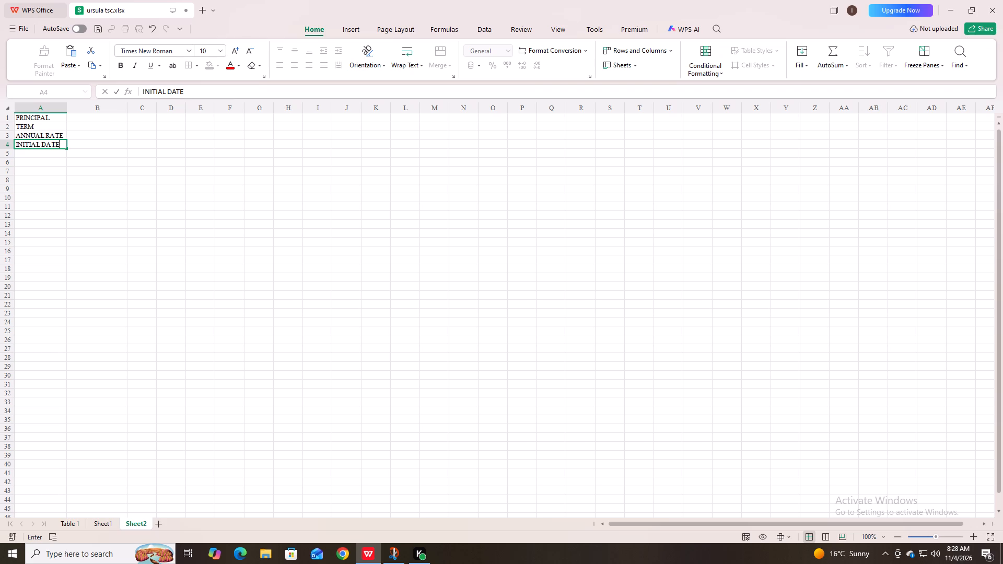
Enter the label NUMBER OF PAYMENTS in C1 and widen column C to about 28 so it fits.
{"action": "left_click", "coordinate": [146, 119]}
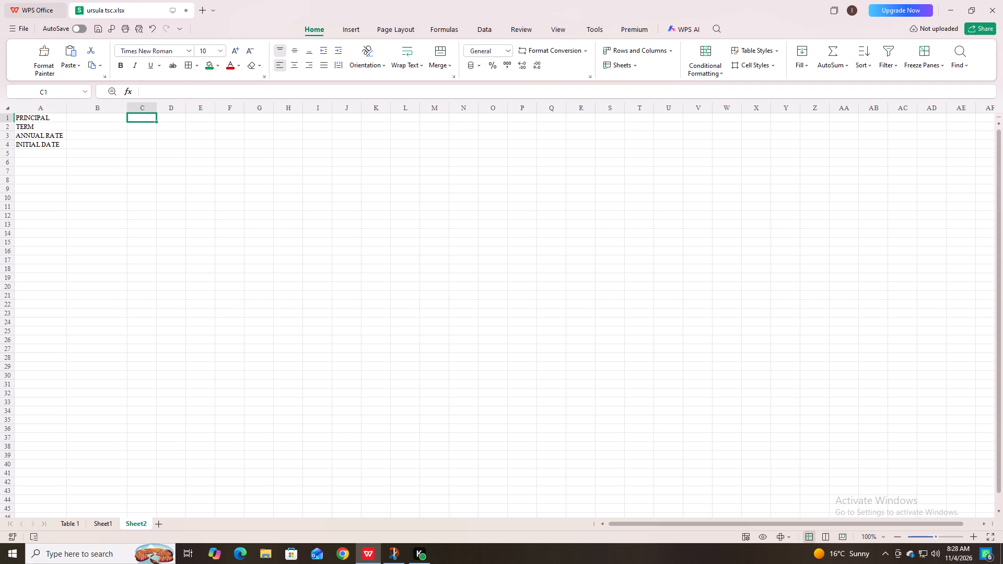
{"action": "left_click_drag", "start_coordinate": [156, 109], "coordinate": [186, 108]}
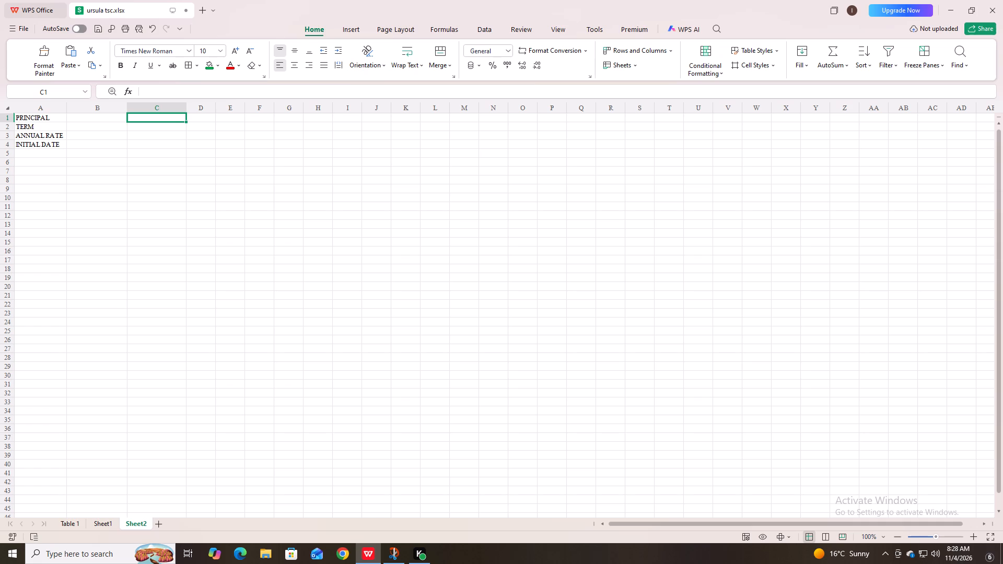
{"action": "type", "text": "NUMBER OF"}
{"action": "key", "text": "space"}
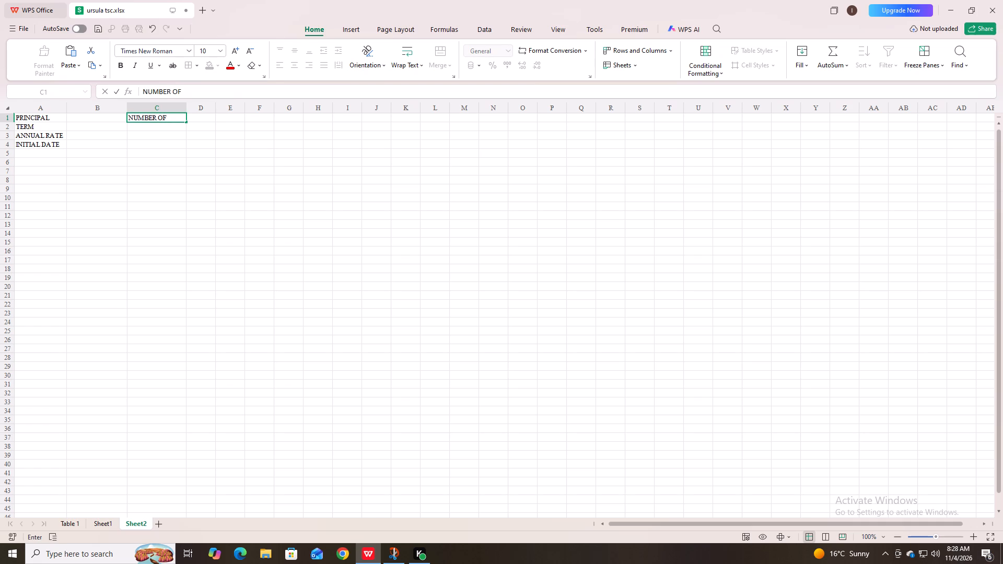
{"action": "type", "text": "PAYMENTS"}
{"action": "left_click", "coordinate": [184, 106]}
{"action": "left_click_drag", "start_coordinate": [185, 105], "coordinate": [191, 105]}
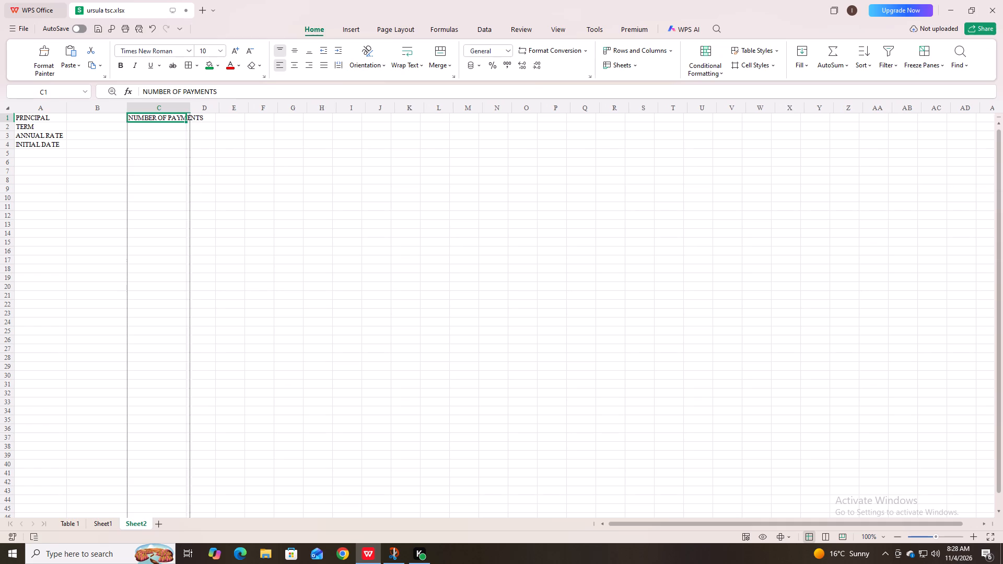
{"action": "left_click_drag", "start_coordinate": [191, 105], "coordinate": [216, 105]}
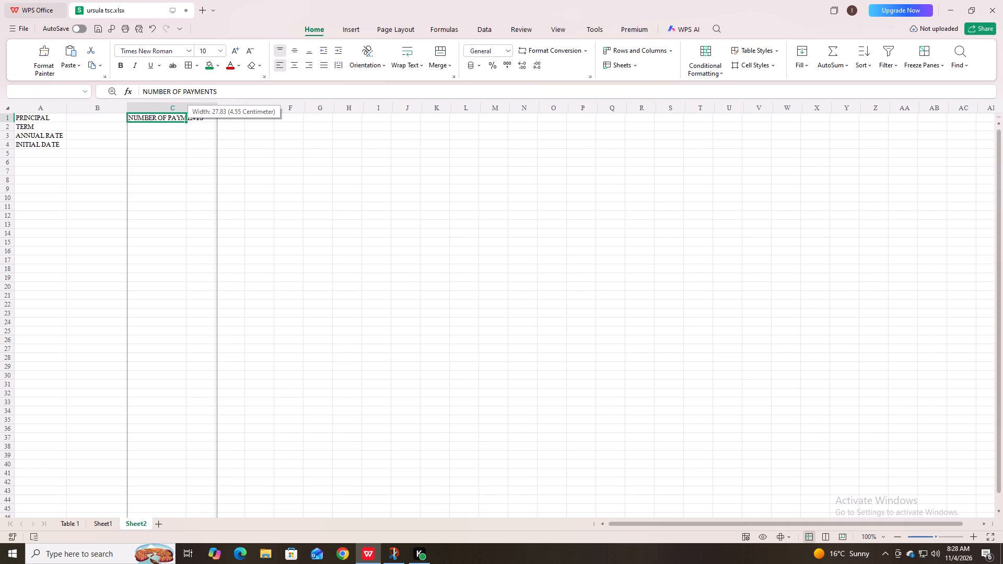
{"action": "left_click_drag", "start_coordinate": [216, 105], "coordinate": [215, 105]}
Enter the labels MONTHLY RATE in C2 and MORGAGE PAYMENT in C3.
{"action": "left_click", "coordinate": [164, 128]}
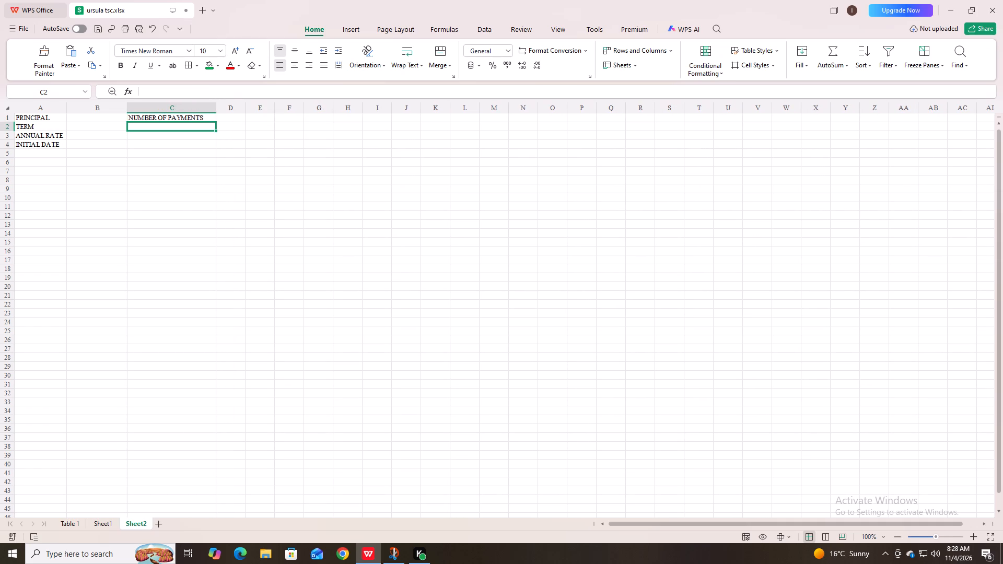
{"action": "type", "text": "MONTHLY RATE"}
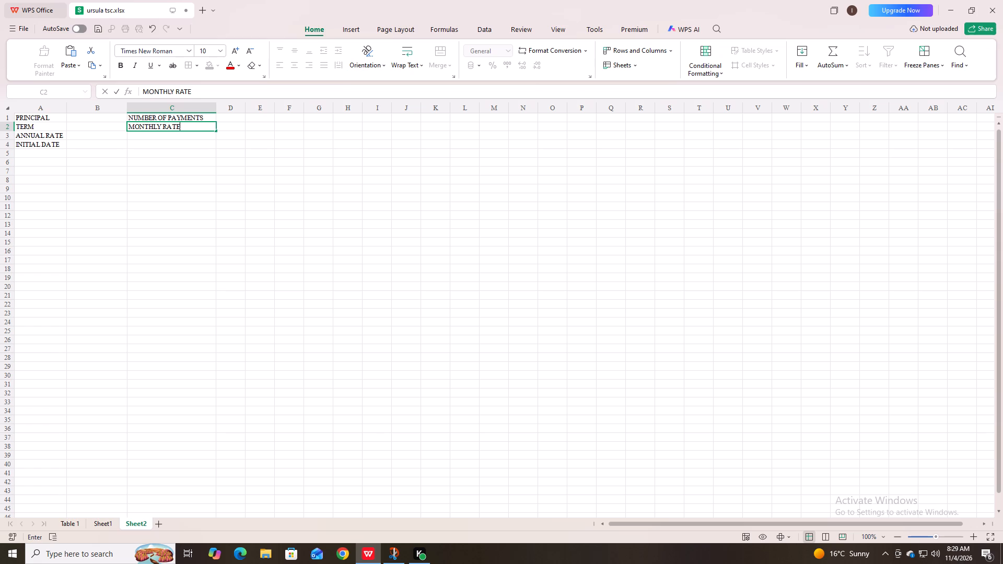
{"action": "key", "text": "Down"}
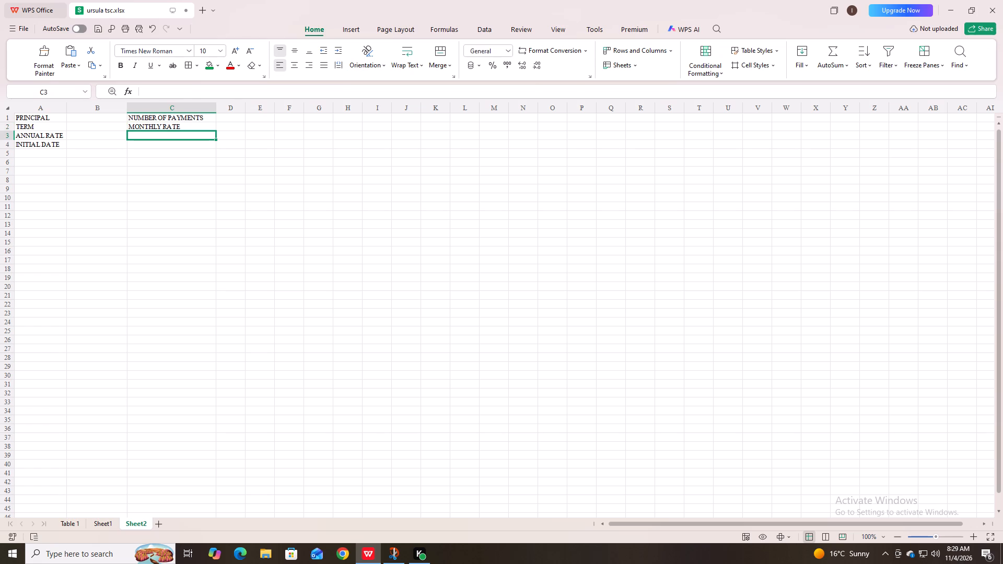
{"action": "type", "text": "MO"}
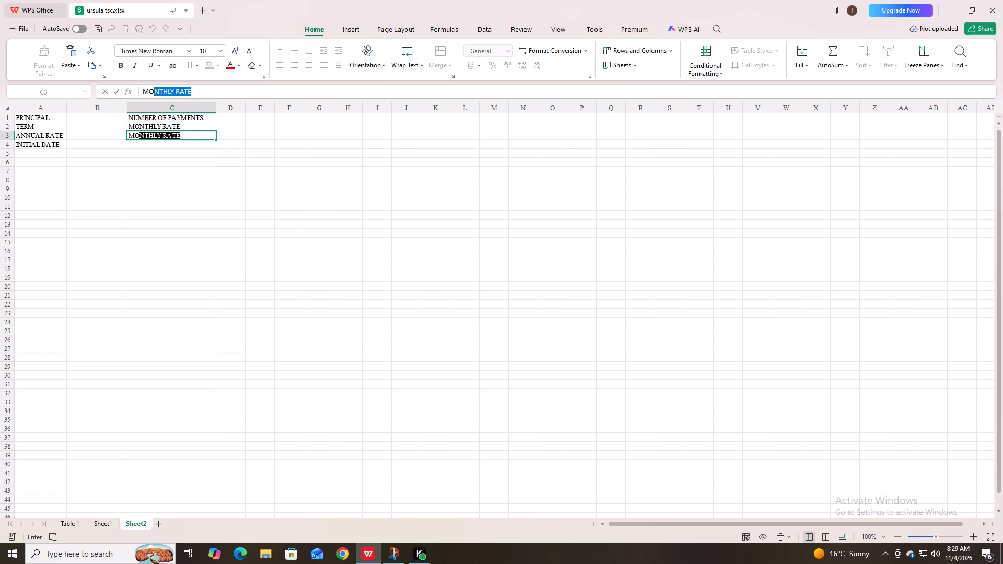
{"action": "type", "text": "RGA"}
{"action": "type", "text": "GE PAYMENT"}
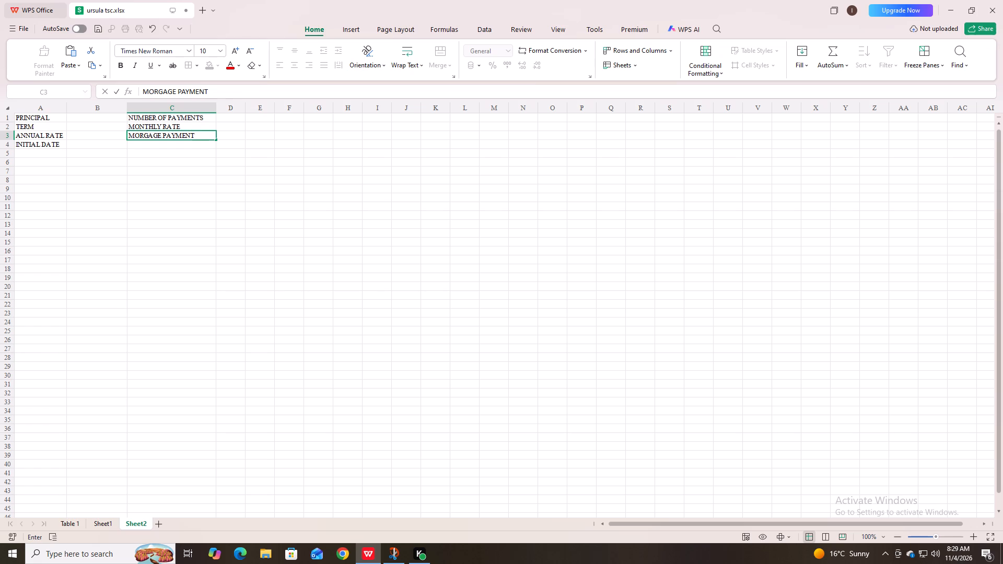
Fill in the loan values beside their labels: principal $300,000 in B1, term 30 in B2 and annual rate 5% in B3.
{"action": "left_click", "coordinate": [87, 117]}
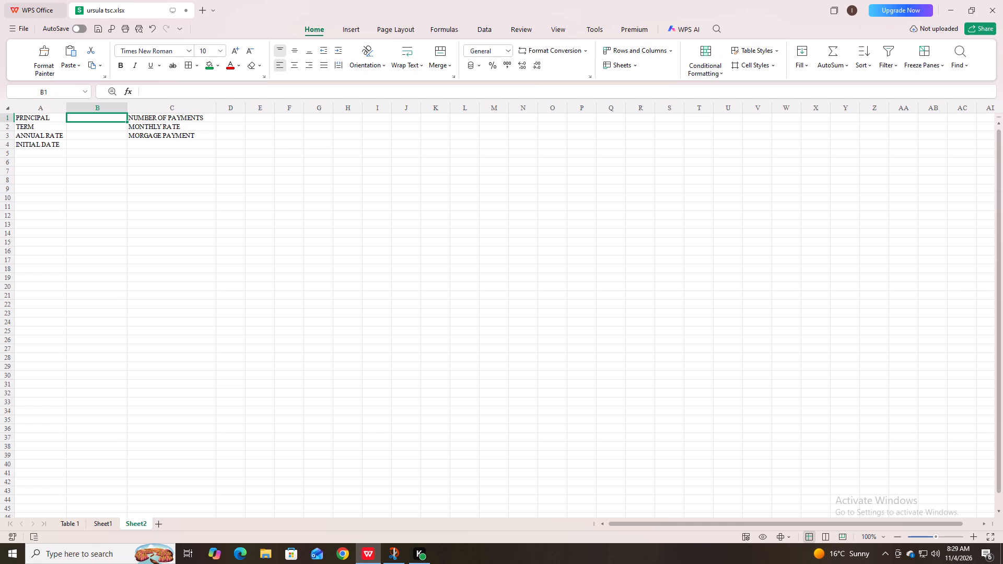
{"action": "key", "text": "shift+dollar"}
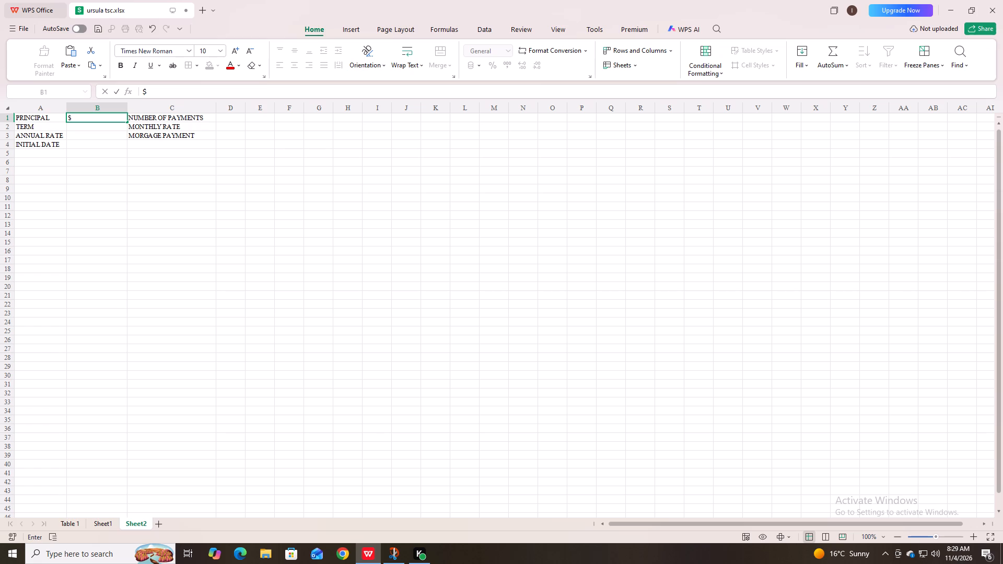
{"action": "type", "text": "300,00"}
{"action": "key", "text": "0"}
{"action": "key", "text": "Down"}
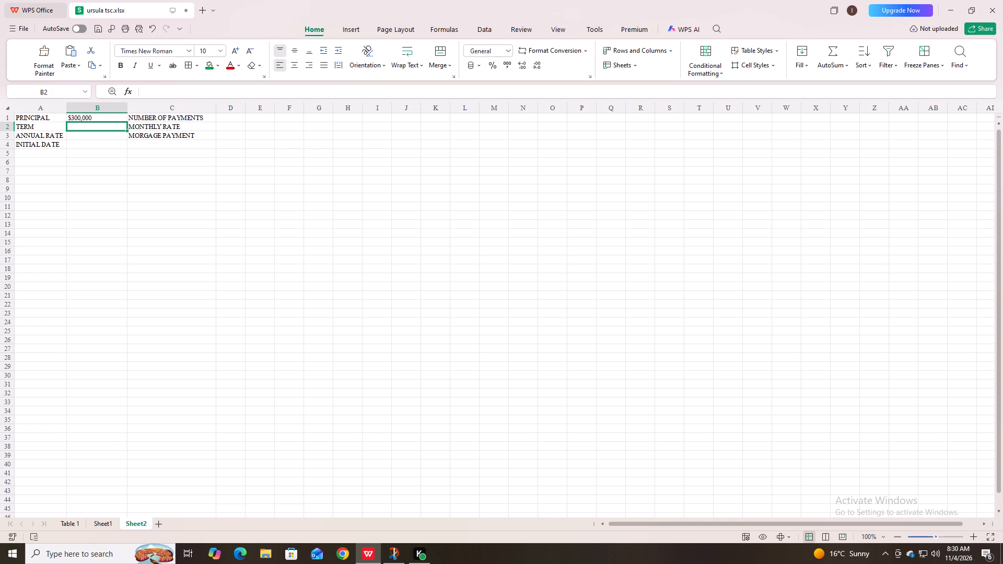
{"action": "type", "text": "30"}
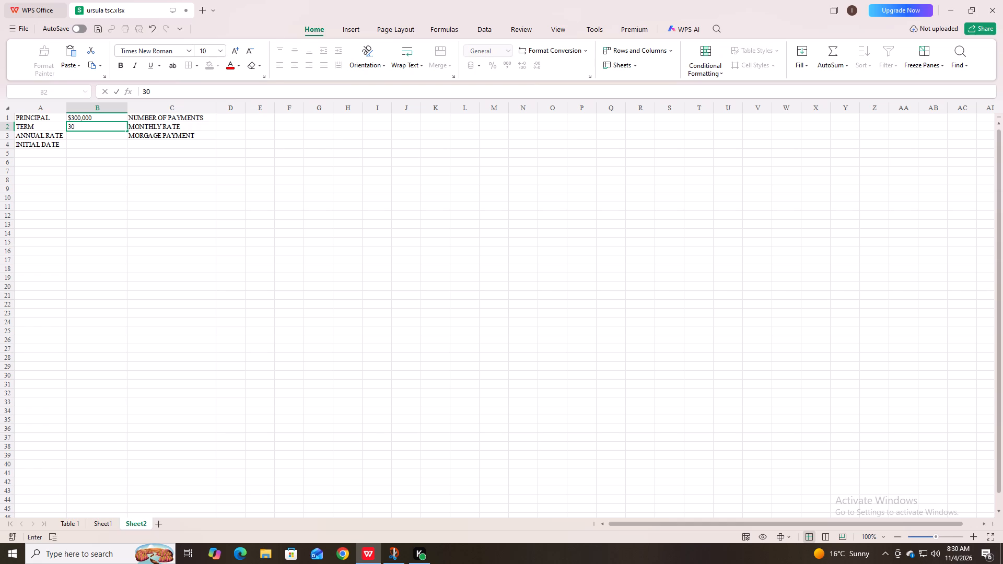
{"action": "key", "text": "Down"}
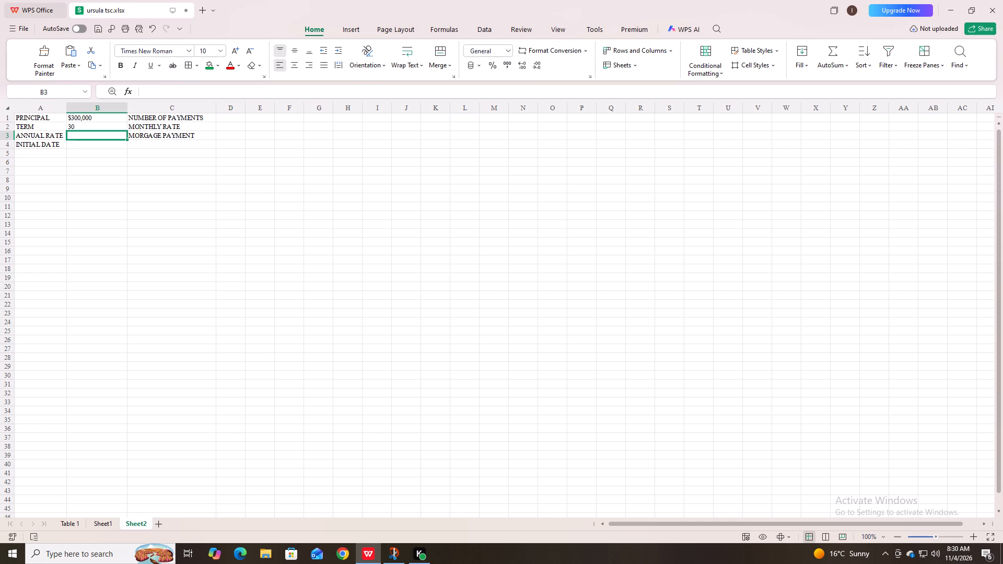
{"action": "type", "text": "55"}
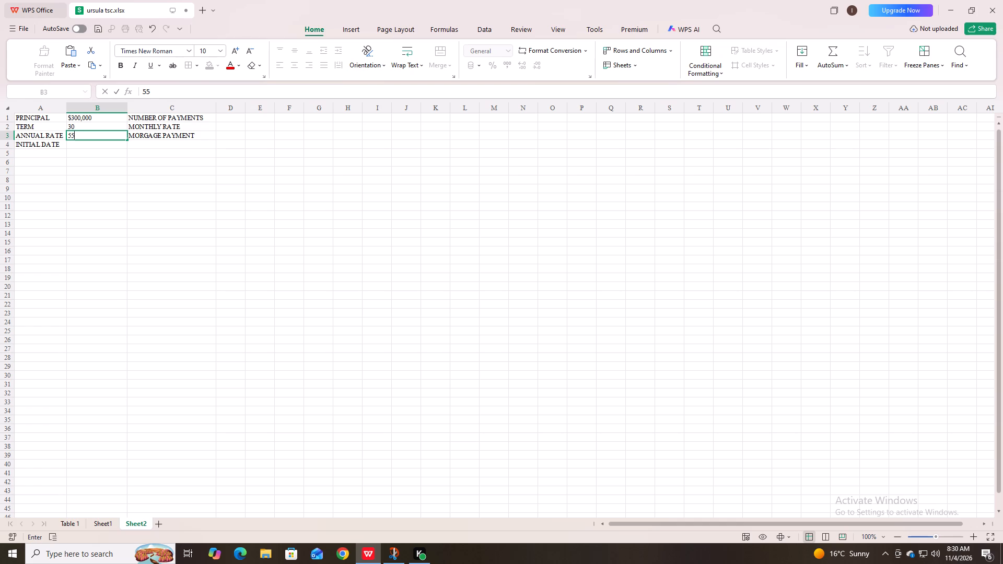
{"action": "key", "text": "BackSpace"}
{"action": "key", "text": "shift+percent"}
{"action": "key", "text": "Down"}
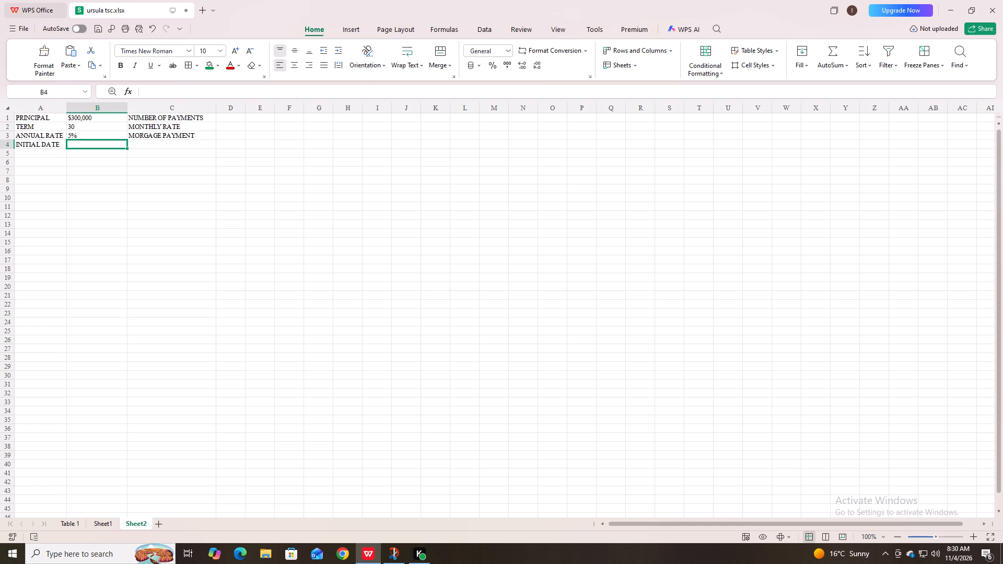
Enter the initial date 11/4/2026 in cell B4.
{"action": "type", "text": "11"}
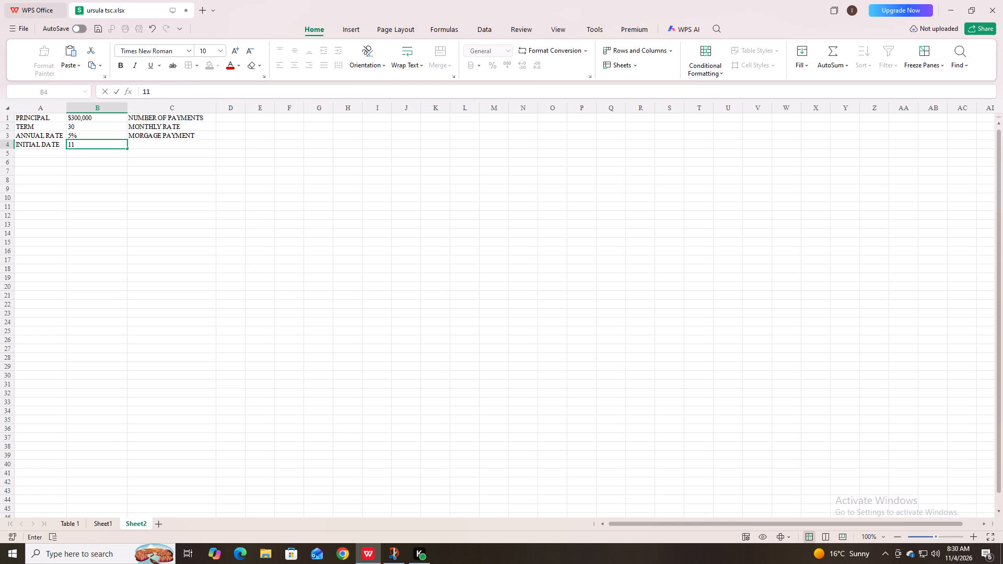
{"action": "key", "text": "slash"}
{"action": "type", "text": "4/"}
{"action": "type", "text": "202"}
{"action": "key", "text": "6"}
{"action": "left_click", "coordinate": [232, 119]}
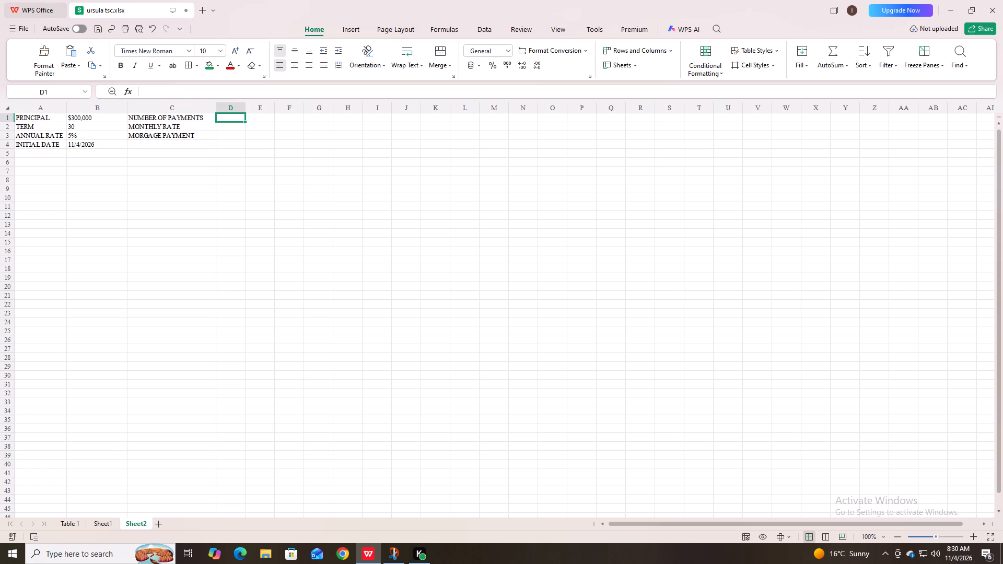
Widen column D to about 19 to make room for the payment values.
{"action": "left_click_drag", "start_coordinate": [247, 103], "coordinate": [281, 114]}
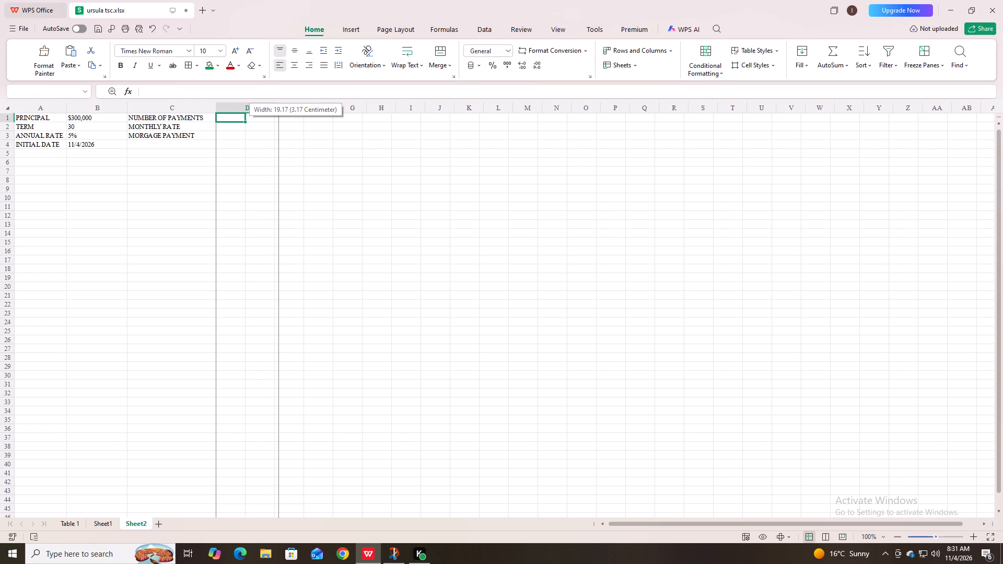
{"action": "left_click_drag", "start_coordinate": [281, 114], "coordinate": [278, 115]}
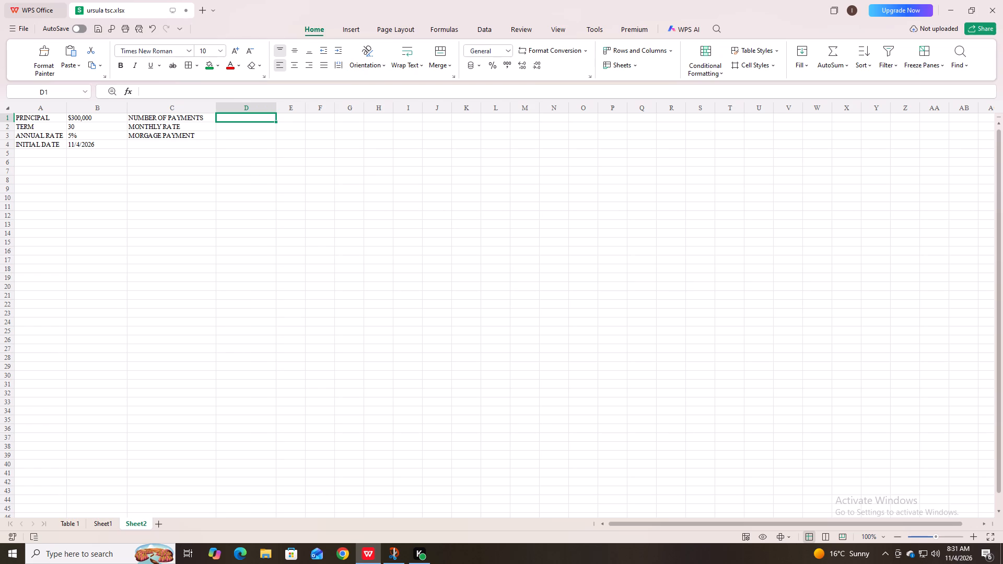
Start the schedule's header row with MONTHS in A6, DATE in B6 and BEGINNING BALANCE in C6.
{"action": "left_click", "coordinate": [36, 162]}
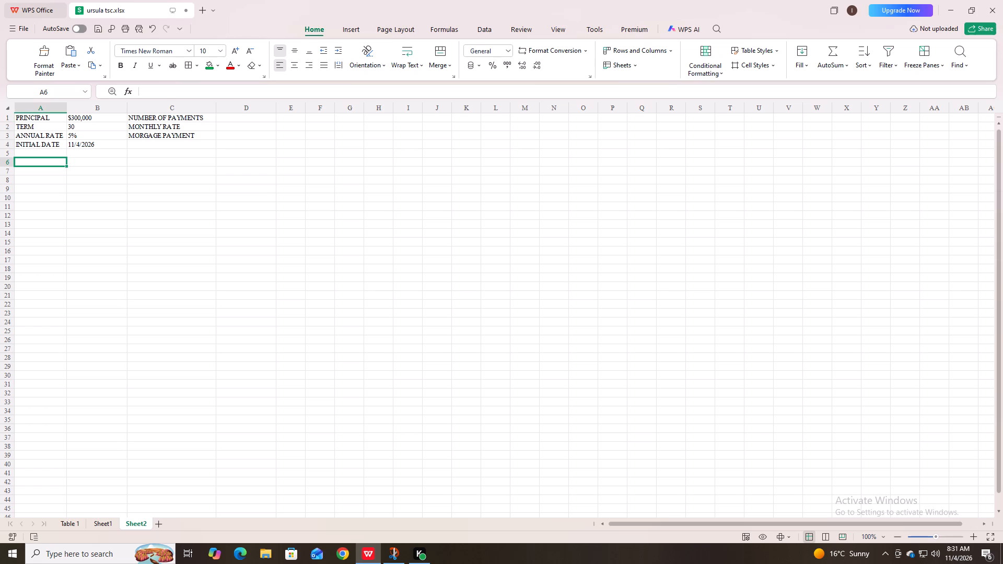
{"action": "type", "text": "MONTH"}
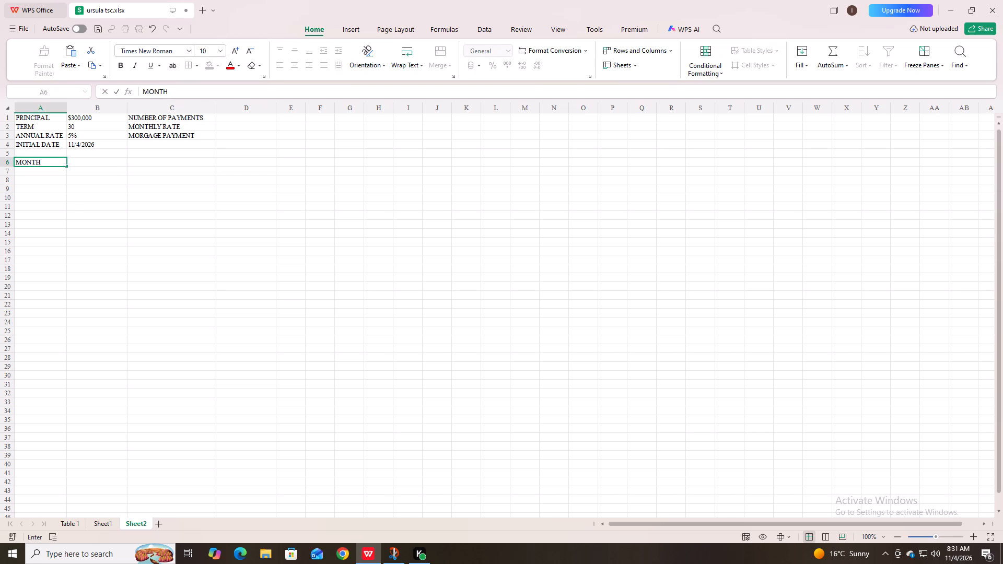
{"action": "key", "text": "s"}
{"action": "key", "text": "Right"}
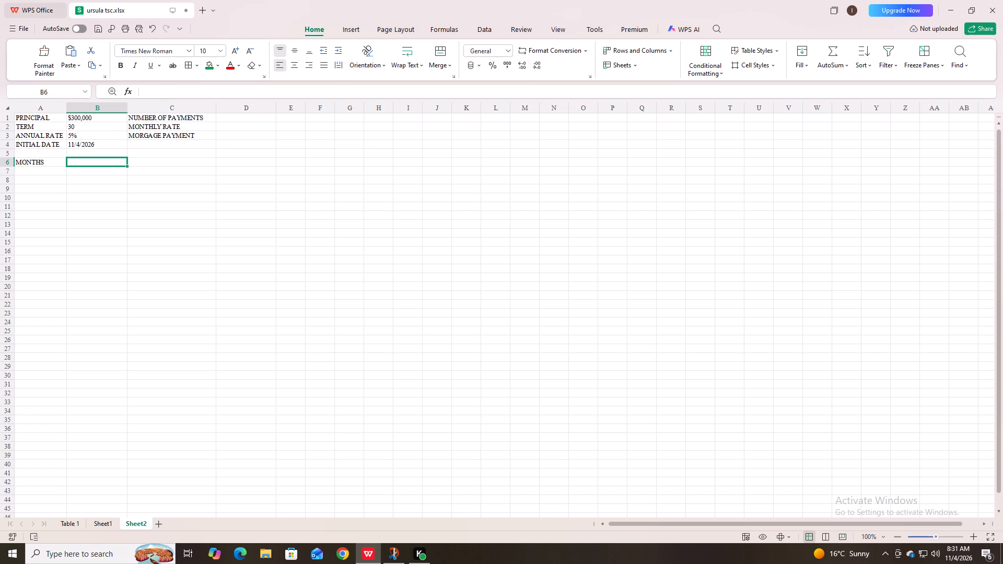
{"action": "type", "text": "DATE"}
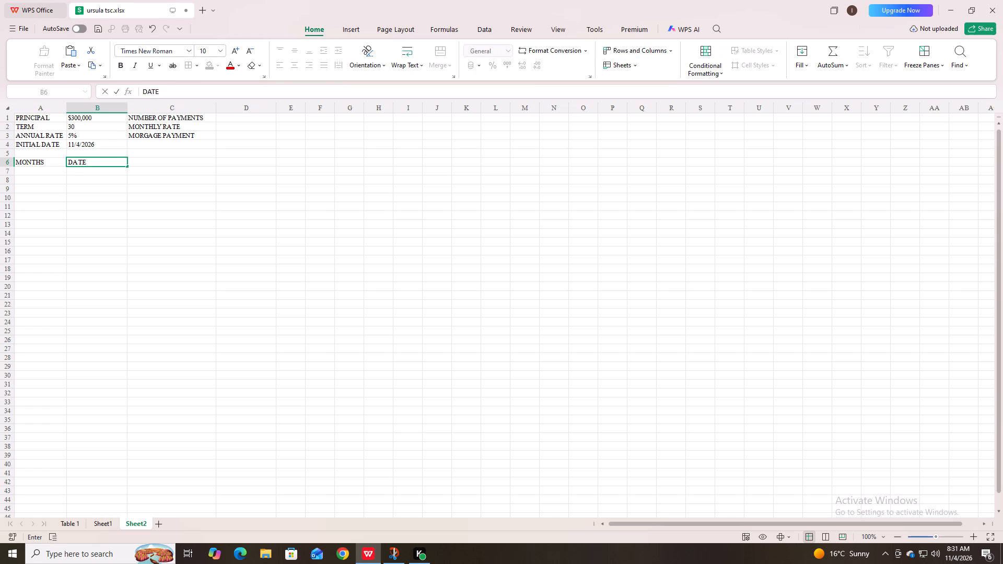
{"action": "key", "text": "Right"}
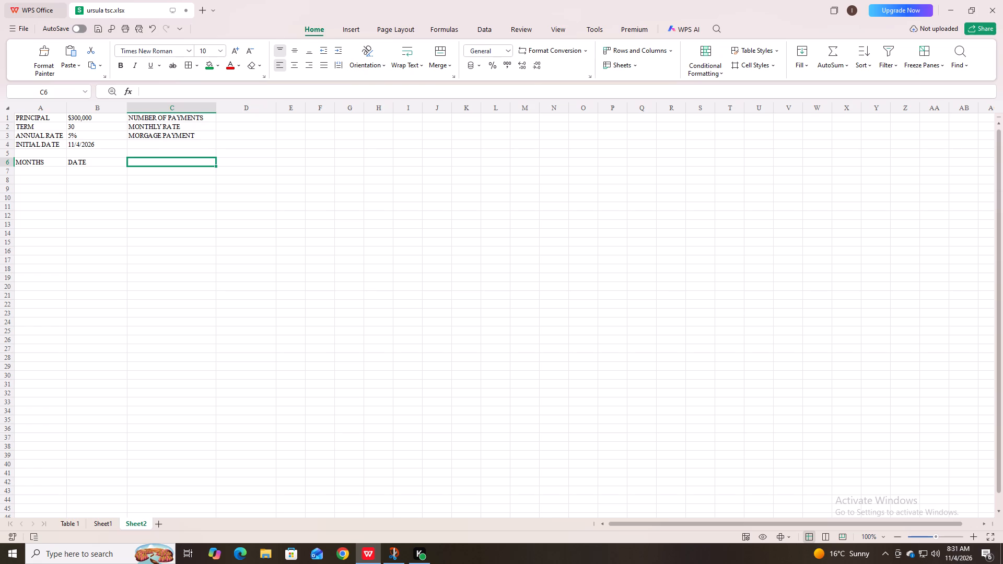
{"action": "type", "text": "EG"}
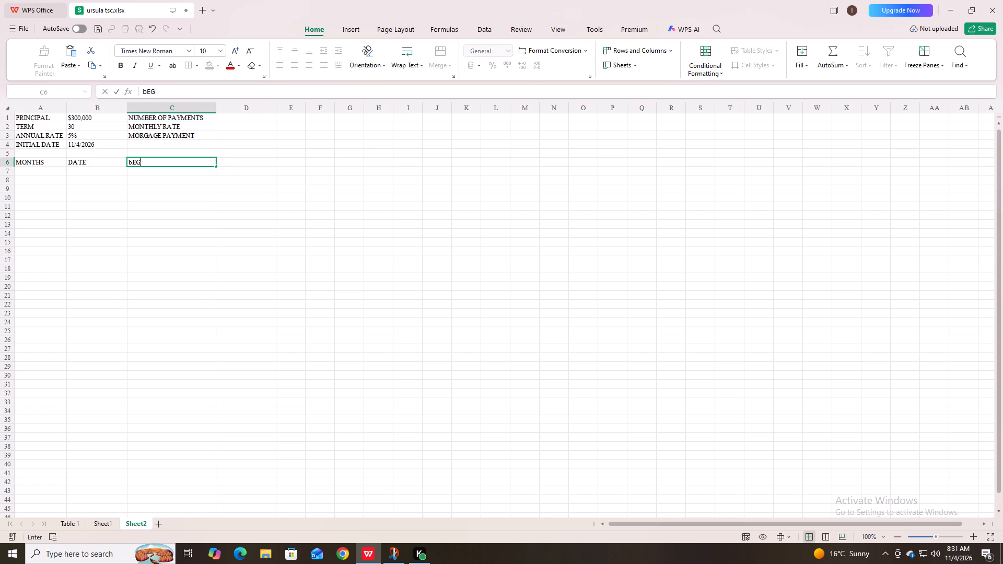
{"action": "key", "text": "BackSpace"}
{"action": "key", "text": "BackSpace"}
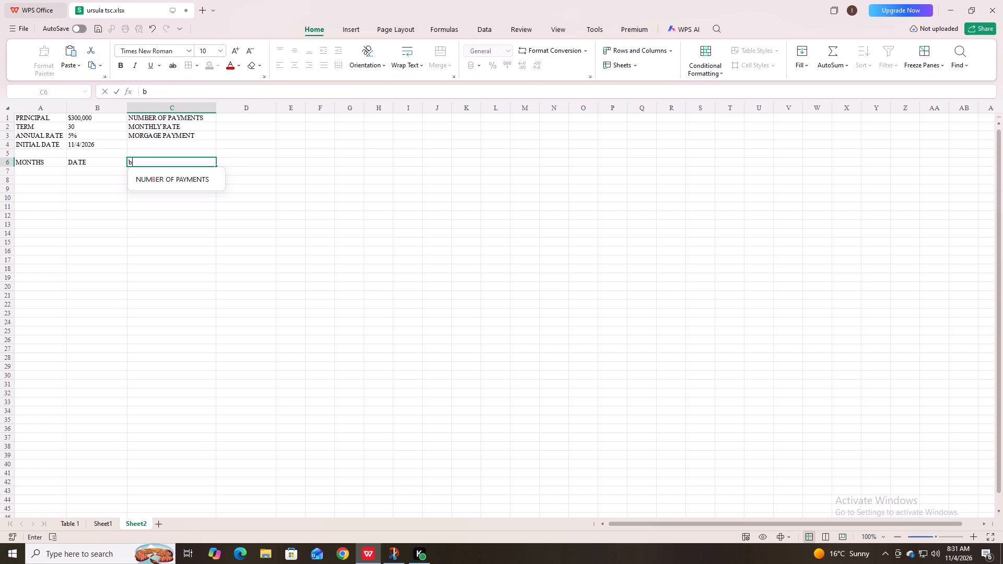
{"action": "key", "text": "BackSpace"}
{"action": "type", "text": "BEG"}
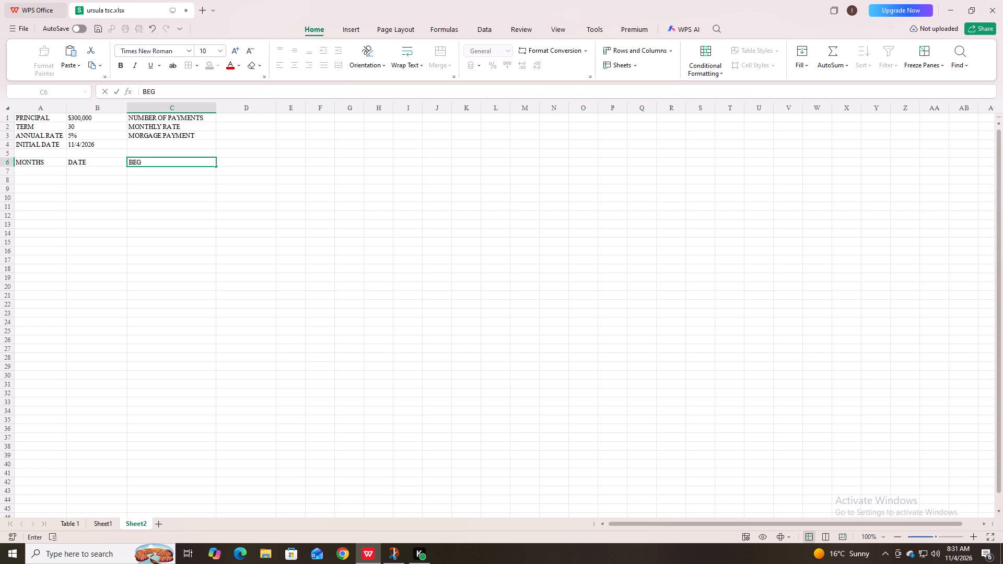
{"action": "type", "text": "INNING"}
{"action": "key", "text": "space"}
{"action": "type", "text": "BALAN"}
{"action": "type", "text": "CE"}
{"action": "key", "text": "Right"}
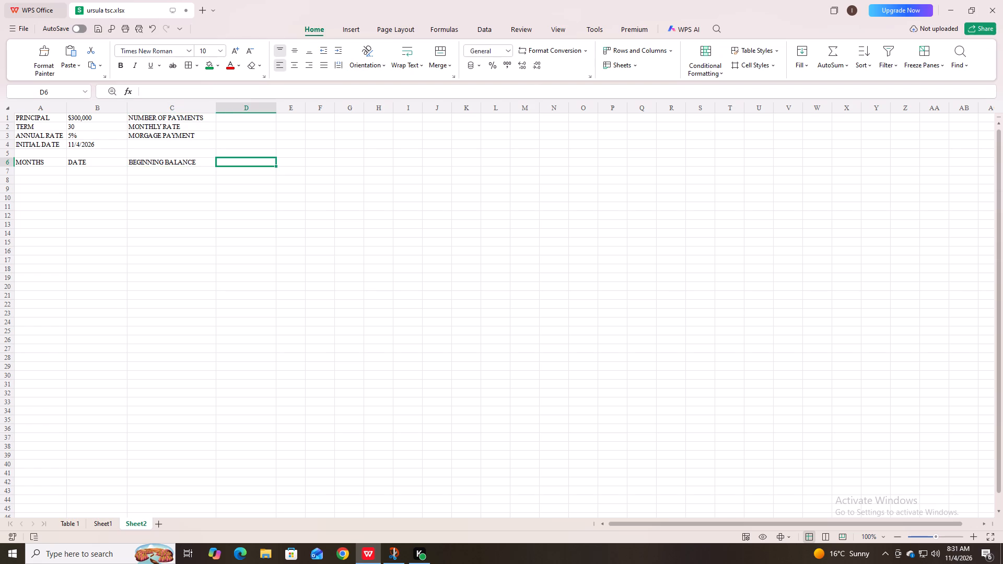
Complete the header row with PAYMENT, INTEREST, PRINCIPAL and ENDING BALANCE in cells D6 to G6.
{"action": "type", "text": "PAY"}
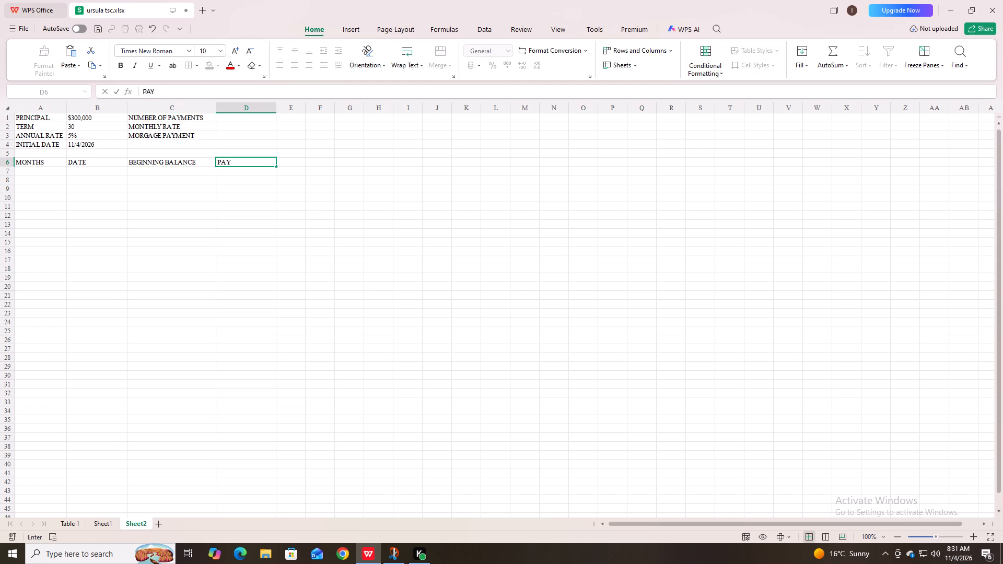
{"action": "type", "text": "MENT"}
{"action": "key", "text": "Right"}
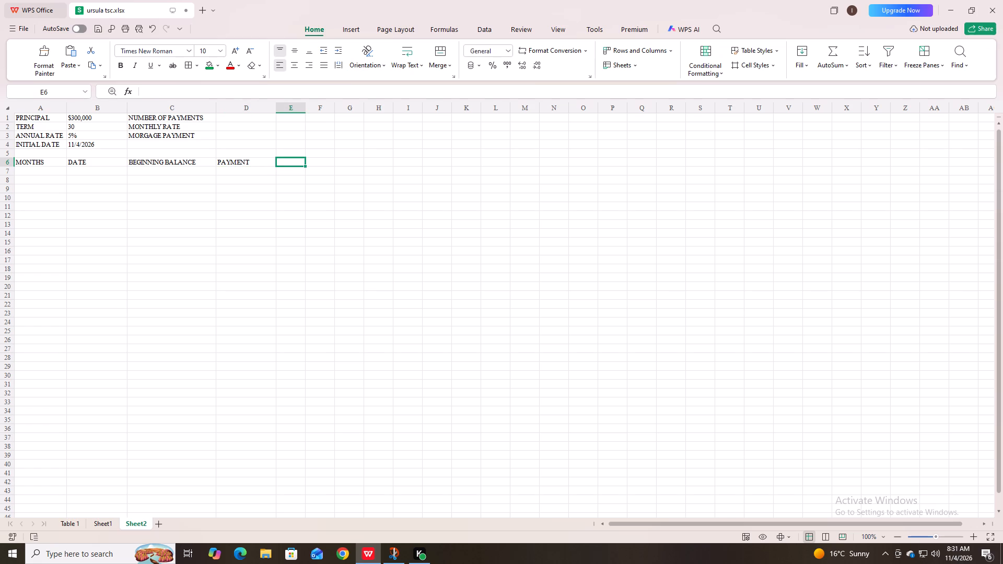
{"action": "type", "text": "IN"}
{"action": "type", "text": "TEREST"}
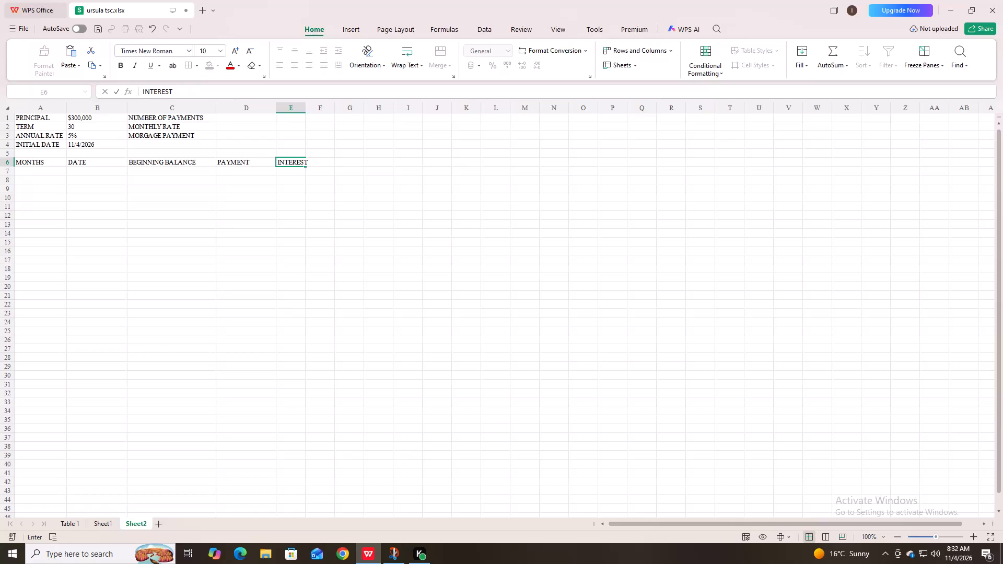
{"action": "key", "text": "Right"}
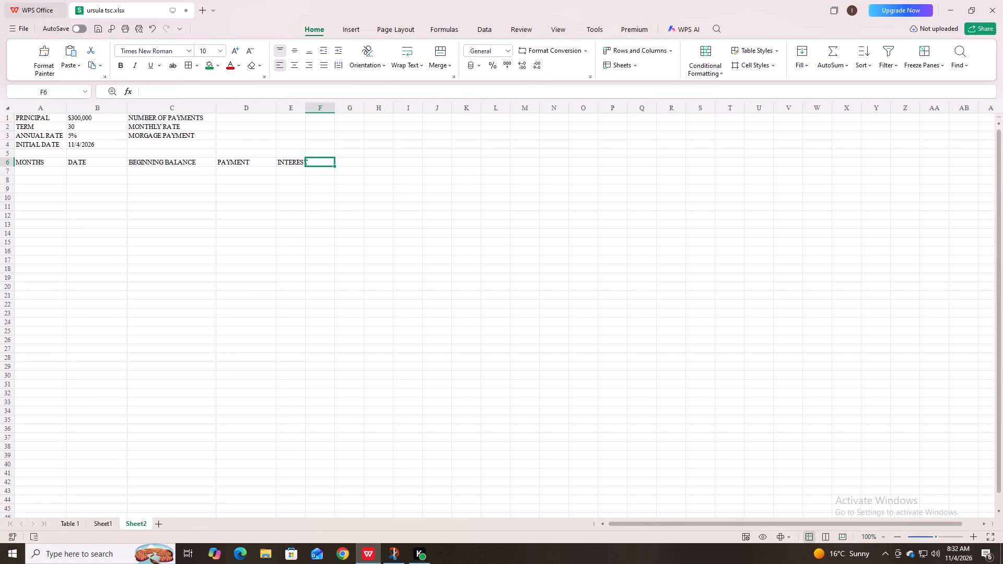
{"action": "key", "text": "p"}
{"action": "type", "text": "RIN"}
{"action": "type", "text": "CIPAL"}
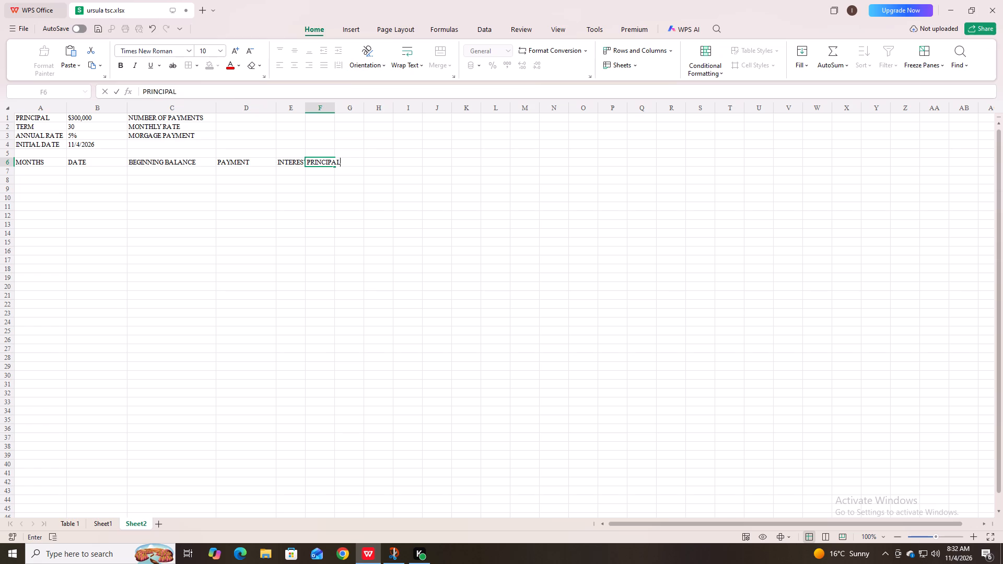
{"action": "key", "text": "Right"}
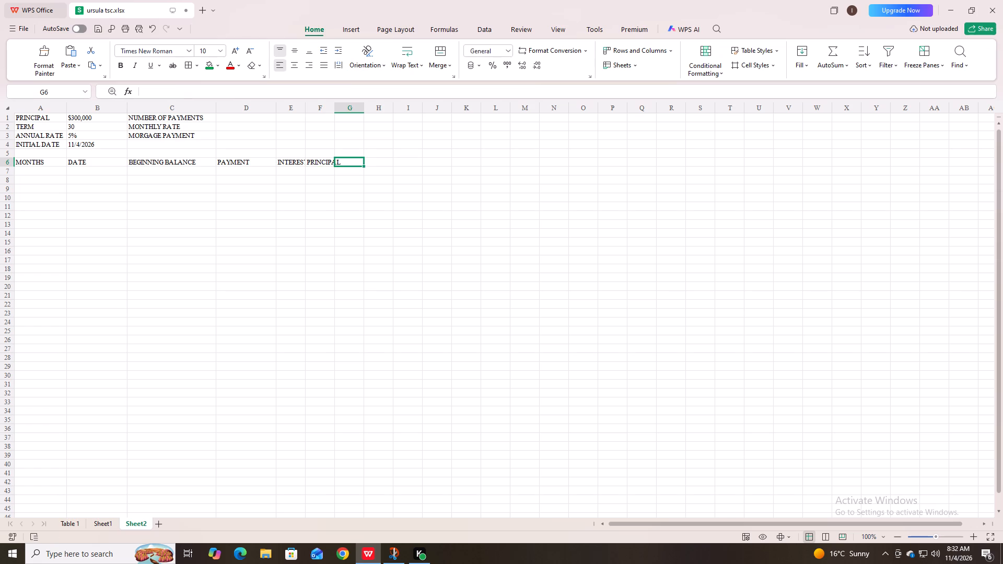
{"action": "type", "text": "EN"}
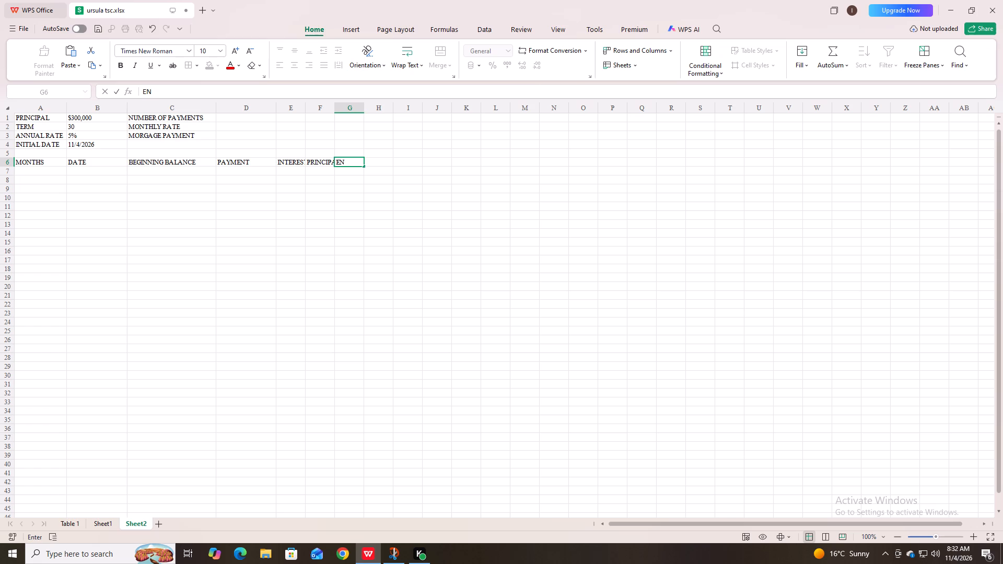
{"action": "type", "text": "DING BALANCE"}
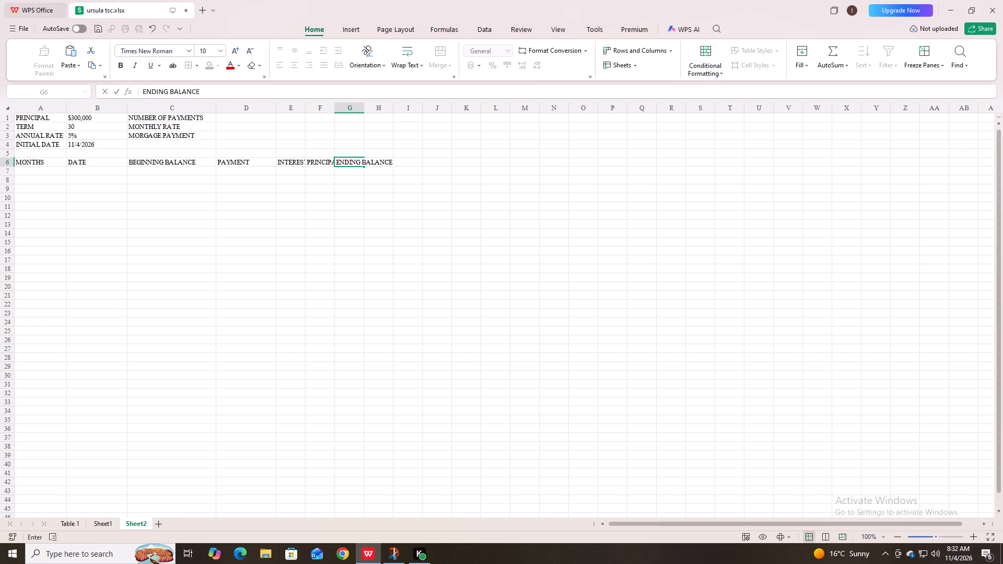
Widen columns F, G and E so the PRINCIPAL, ENDING BALANCE and INTEREST headings fit, with column E at about 10.5.
{"action": "left_click", "coordinate": [319, 161]}
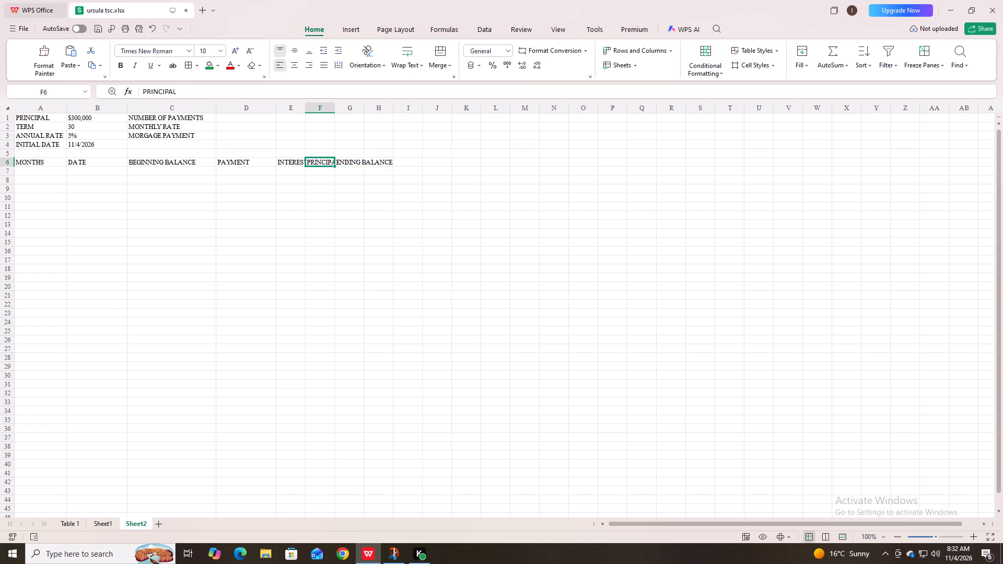
{"action": "left_click_drag", "start_coordinate": [333, 105], "coordinate": [351, 102]}
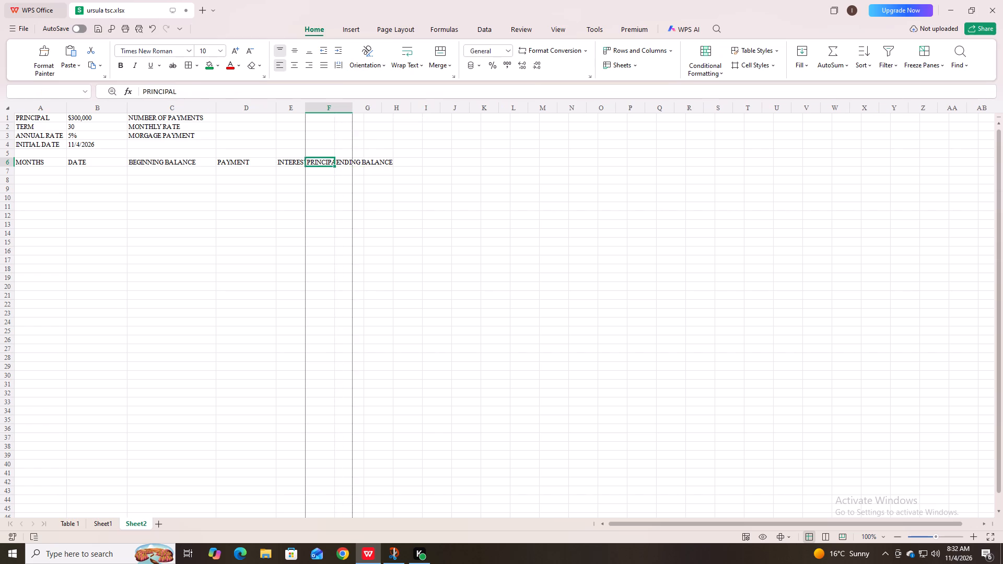
{"action": "left_click", "coordinate": [380, 162]}
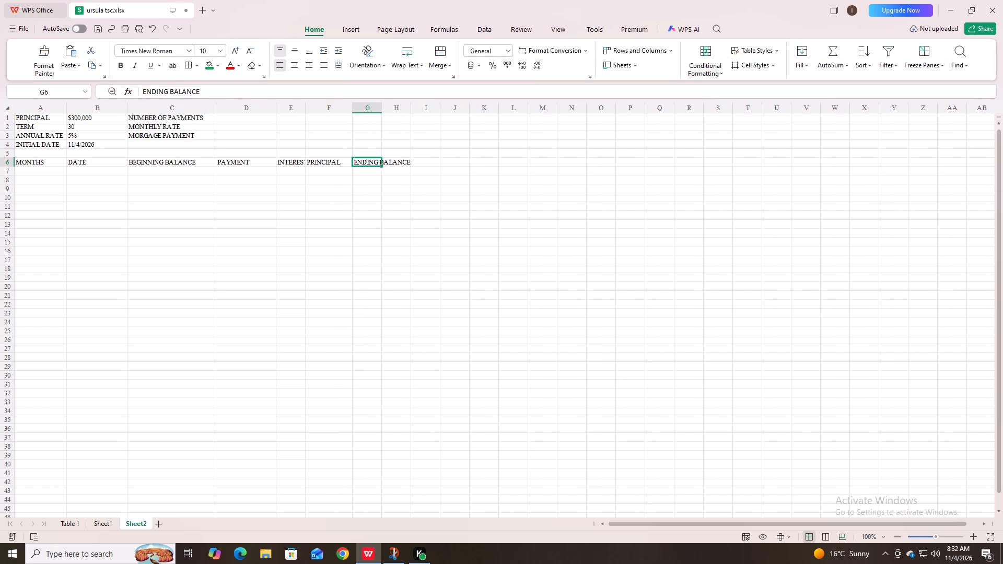
{"action": "left_click_drag", "start_coordinate": [380, 106], "coordinate": [396, 103]}
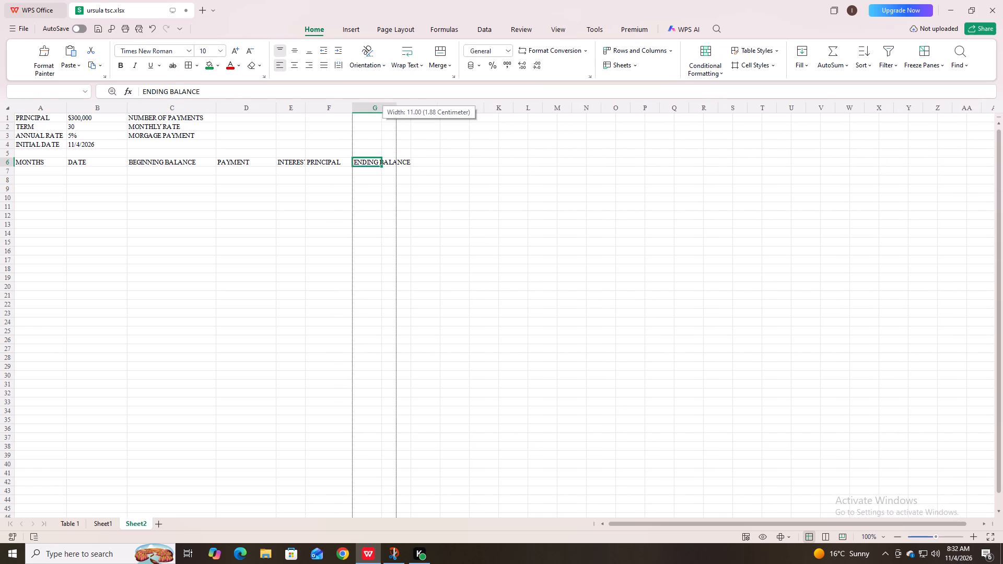
{"action": "left_click_drag", "start_coordinate": [396, 103], "coordinate": [414, 100]}
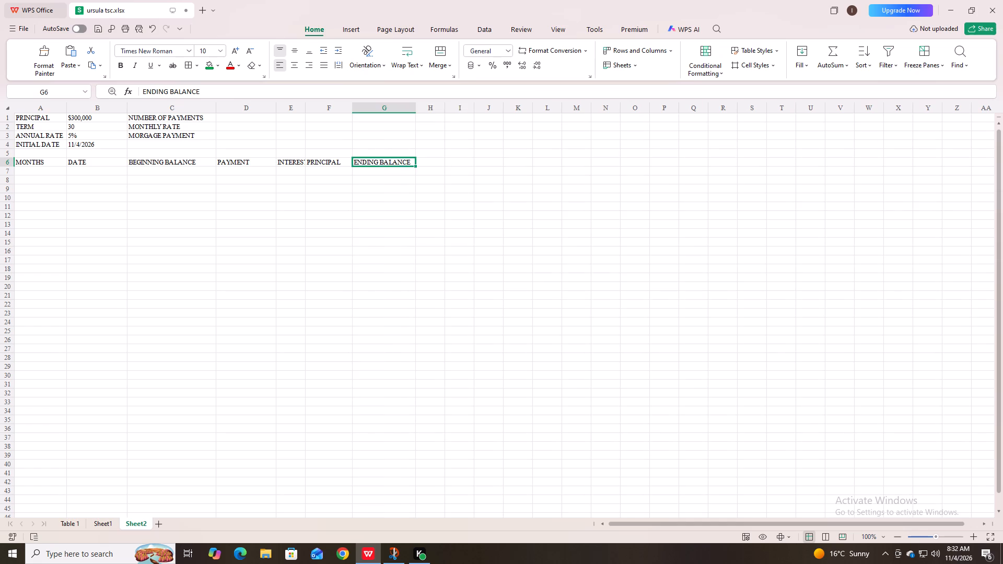
{"action": "left_click", "coordinate": [302, 103]}
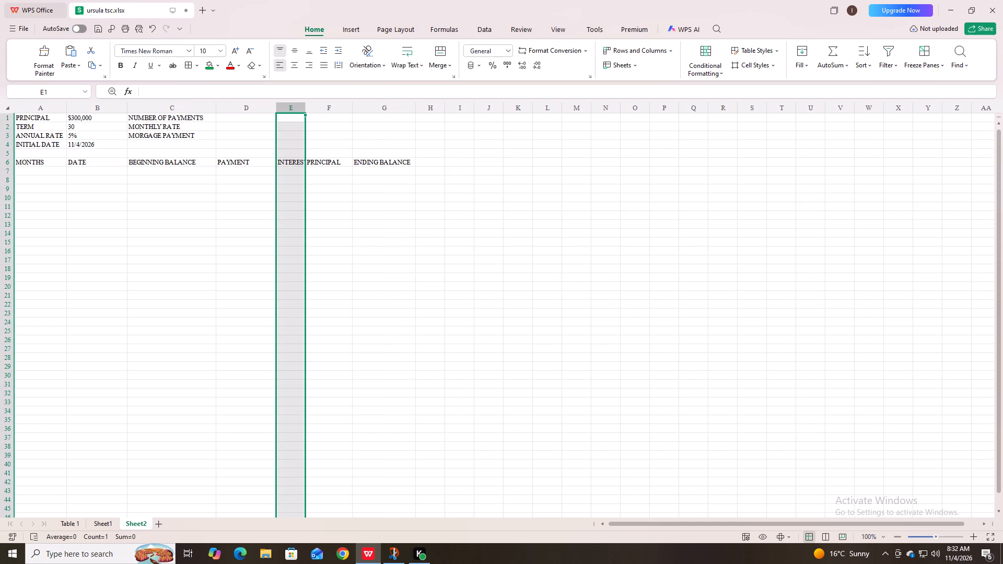
{"action": "left_click_drag", "start_coordinate": [305, 110], "coordinate": [311, 107]}
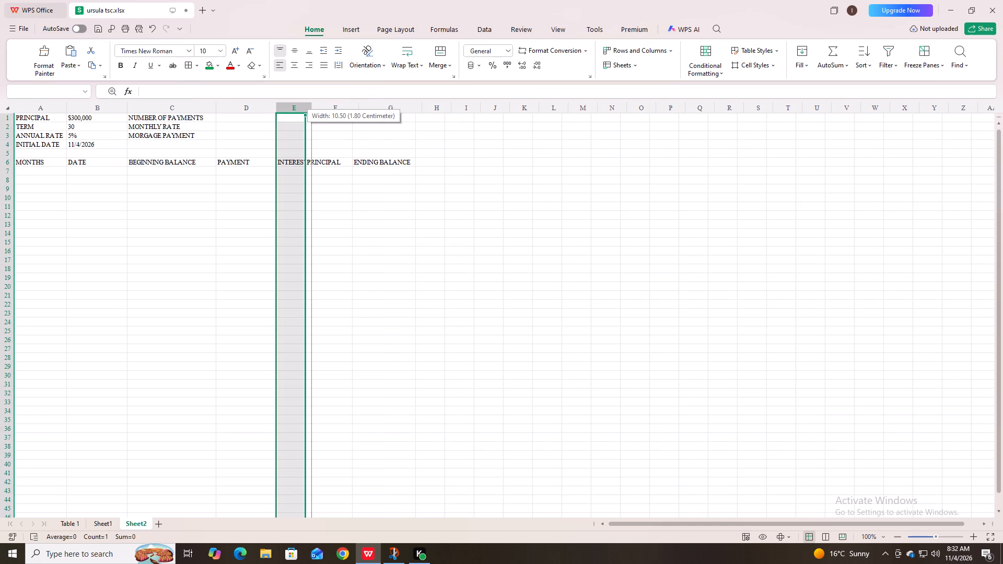
Widen column E slightly more so the INTEREST heading fits fully within its cell.
{"action": "left_click_drag", "start_coordinate": [311, 107], "coordinate": [312, 106]}
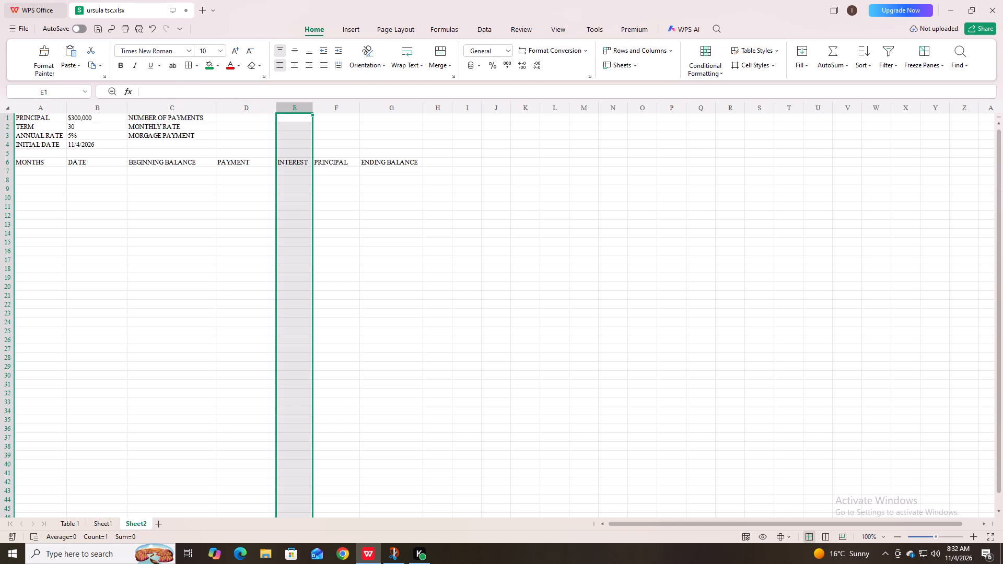
Enter a formula in D1 that converts the term in B2 into 360 monthly payments.
{"action": "left_click", "coordinate": [33, 168]}
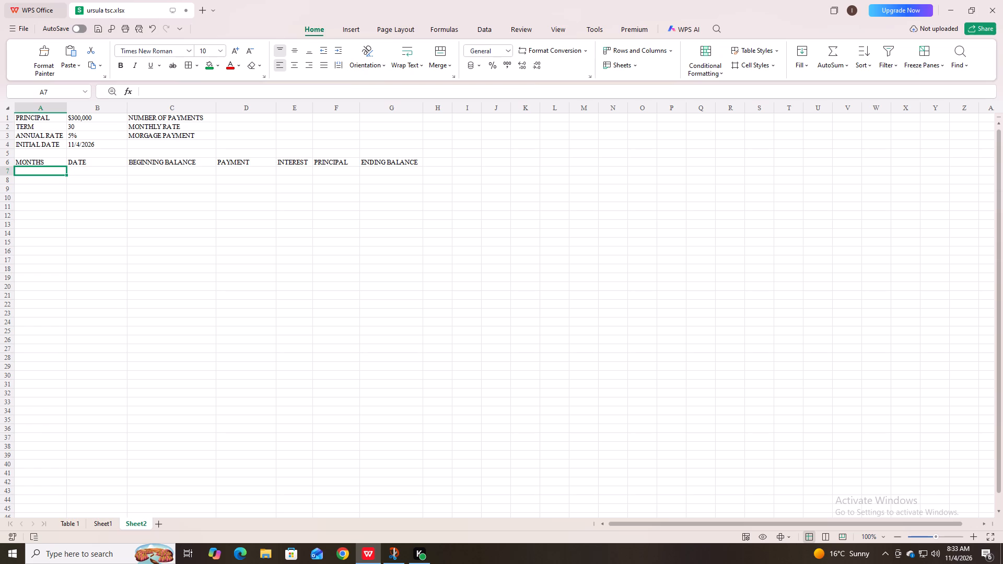
{"action": "left_click", "coordinate": [236, 118]}
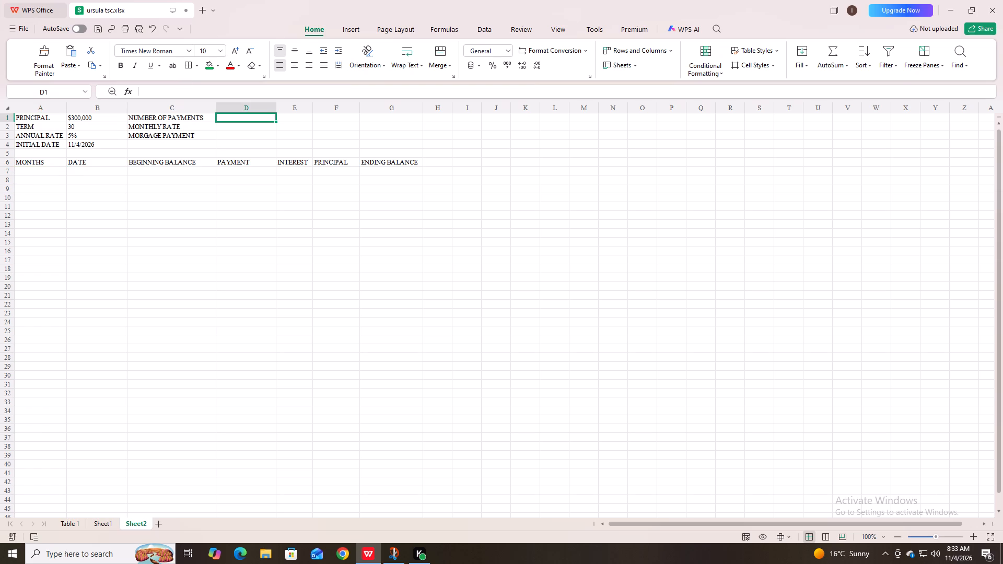
{"action": "key", "text": "equal"}
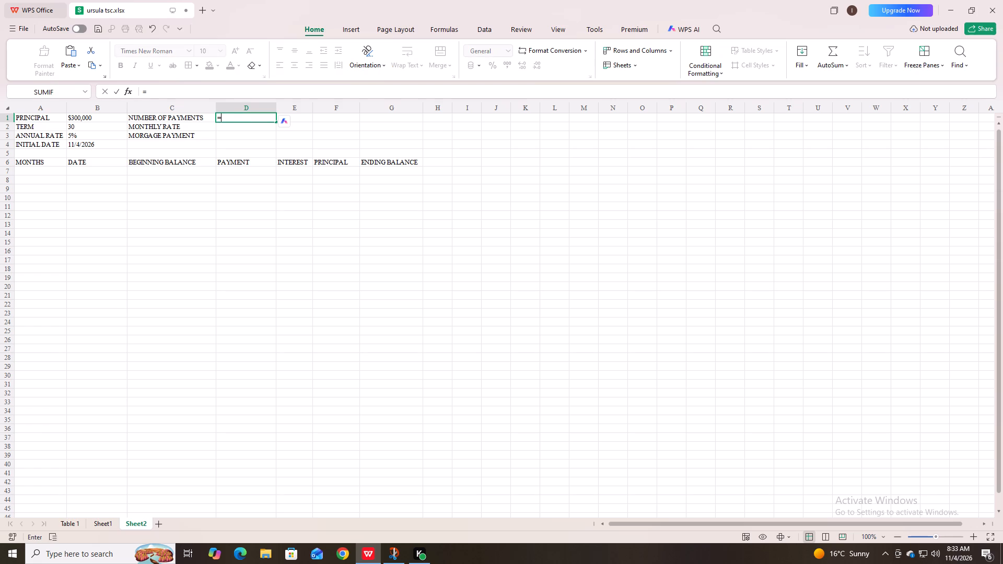
{"action": "type", "text": "B2"}
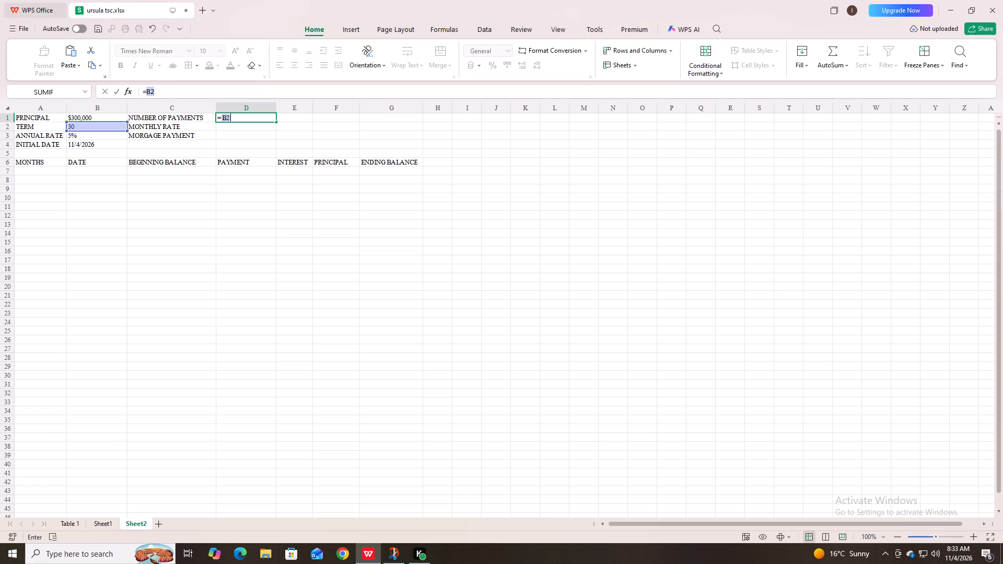
Complete the NUMBER OF PAYMENTS formula in D1 by multiplying the term in B2 by 12.
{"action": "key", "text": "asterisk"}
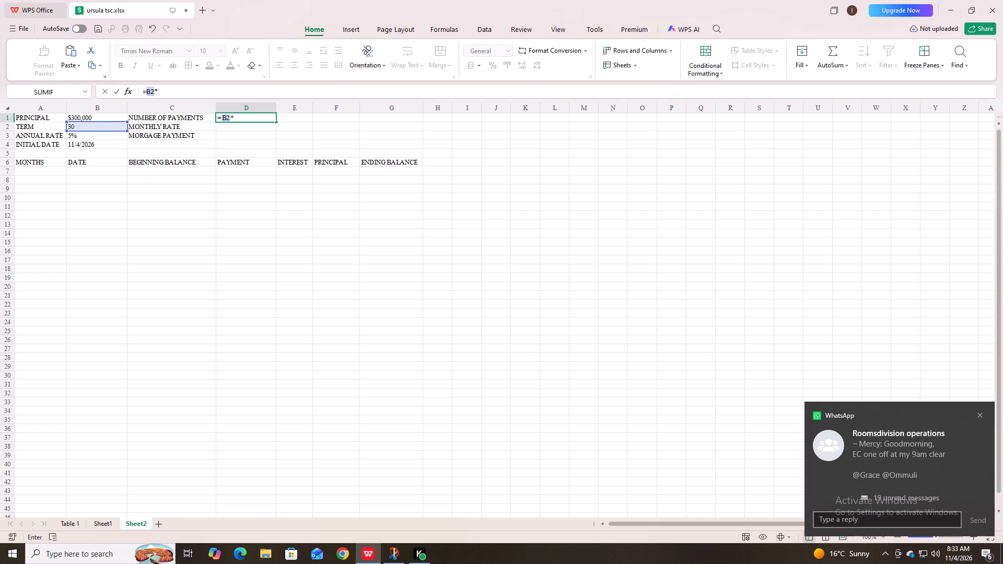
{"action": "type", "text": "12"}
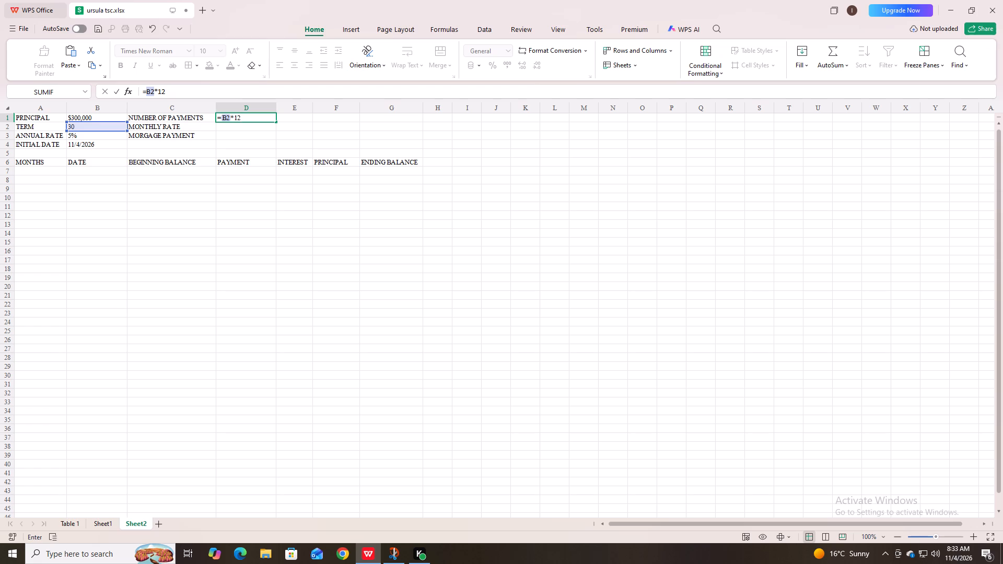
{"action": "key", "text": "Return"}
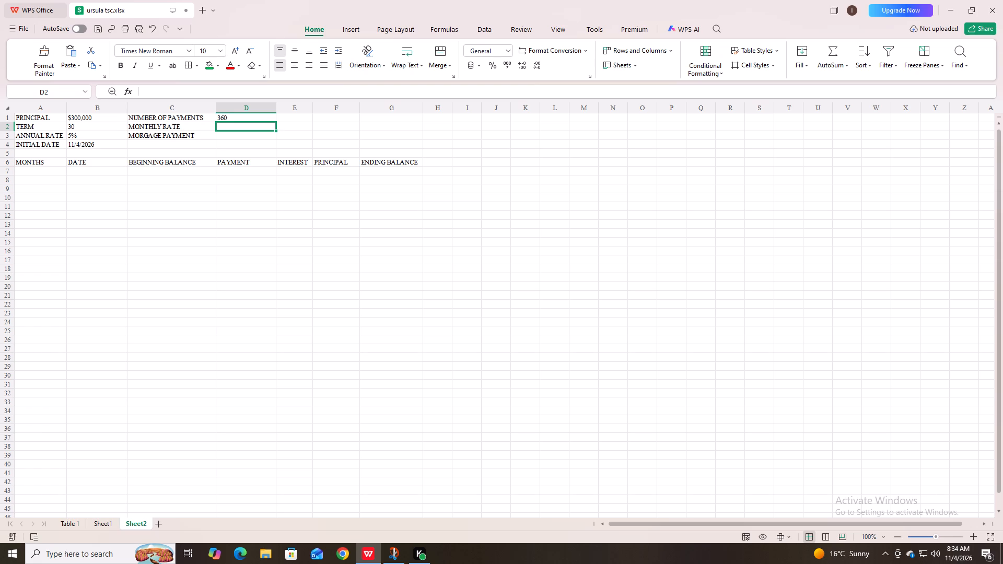
Calculate the monthly rate in D2 with the formula =B3/12.
{"action": "key", "text": "equal"}
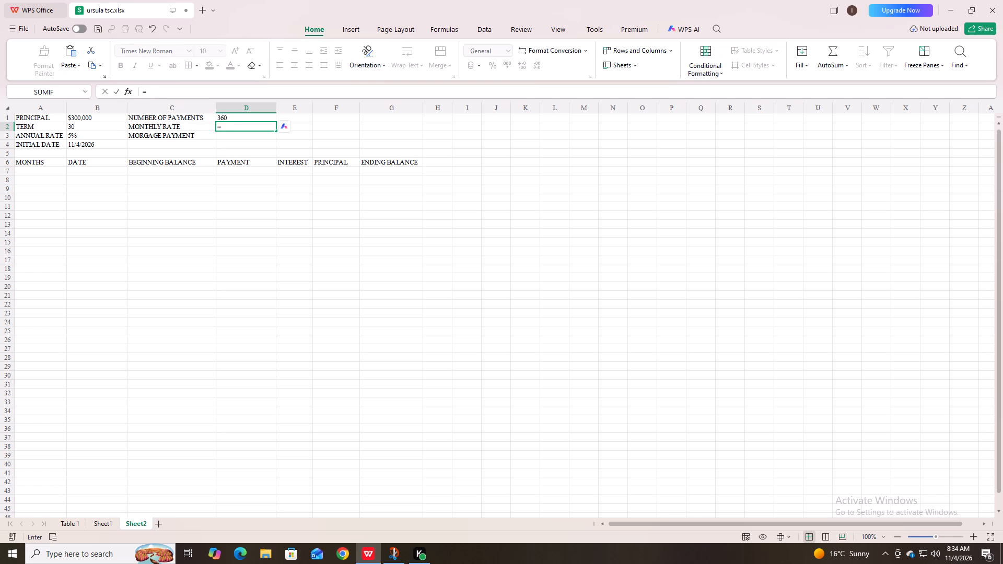
{"action": "type", "text": "B3"}
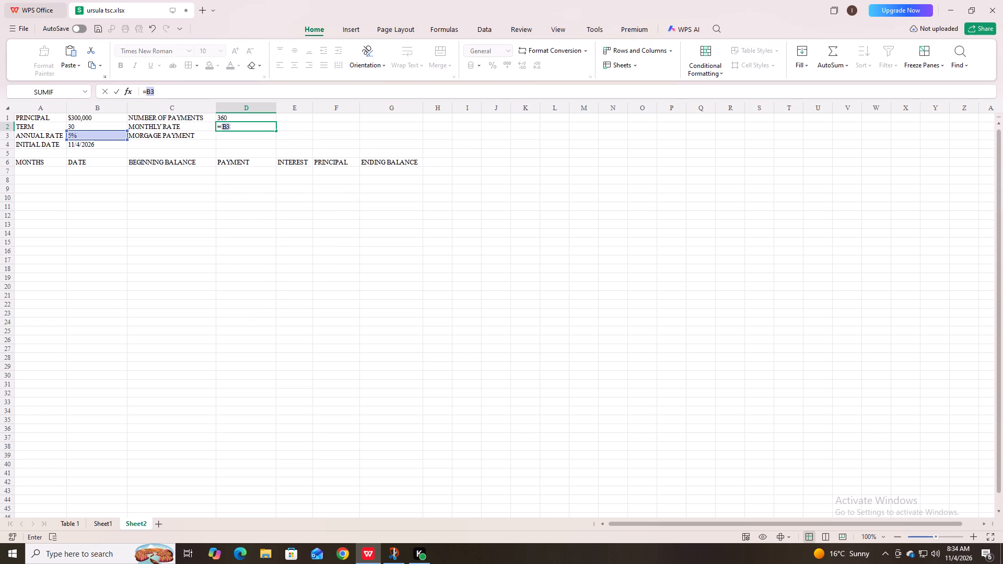
{"action": "key", "text": "slash"}
{"action": "type", "text": "12"}
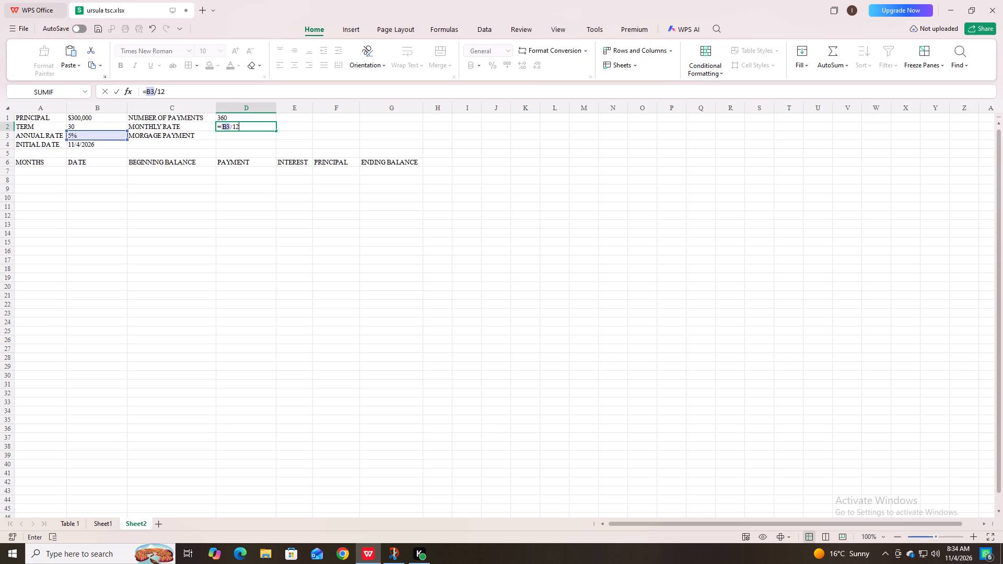
{"action": "key", "text": "Return"}
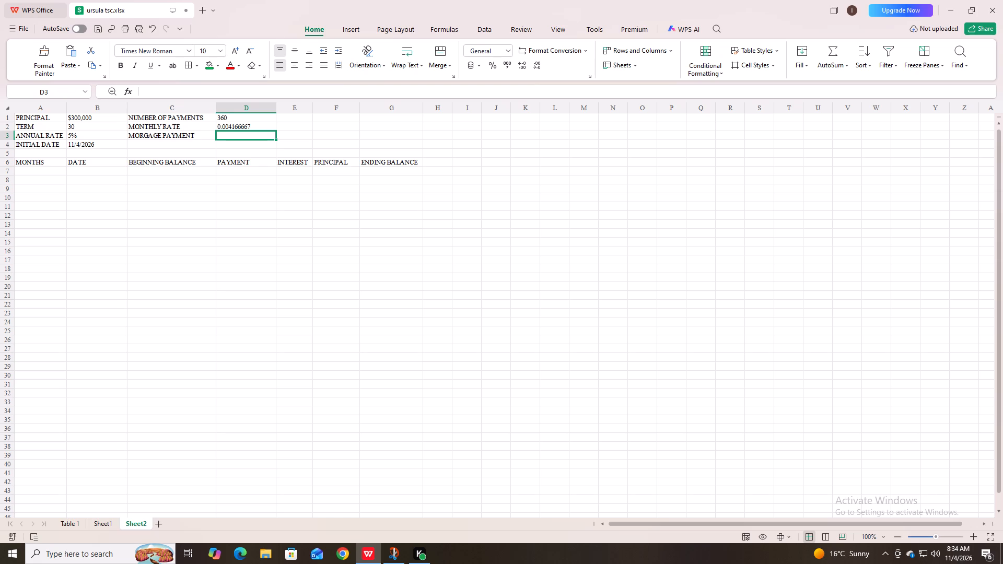
Calculate the mortgage payment in D3 with the formula =PMT(D2,D1,-B1,0).
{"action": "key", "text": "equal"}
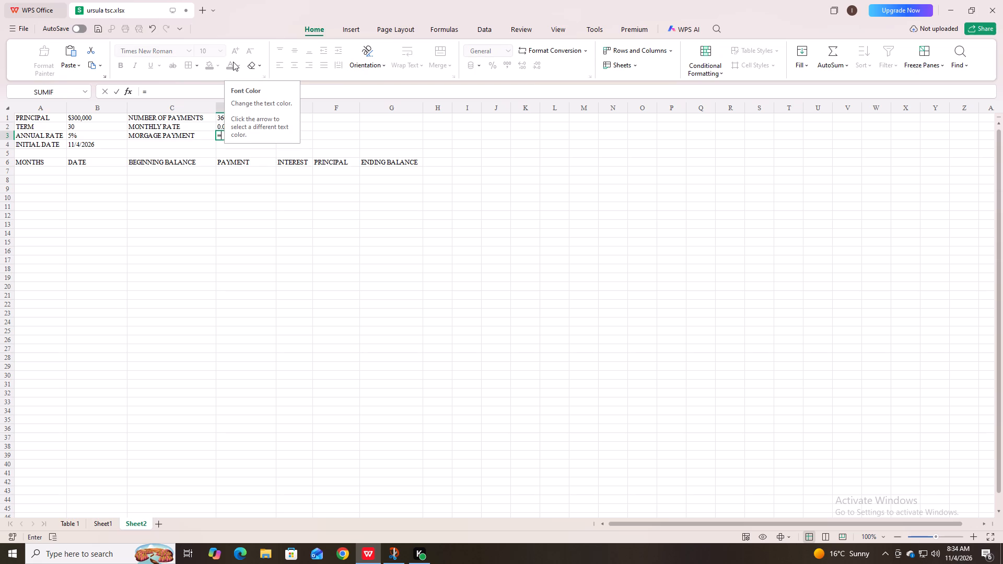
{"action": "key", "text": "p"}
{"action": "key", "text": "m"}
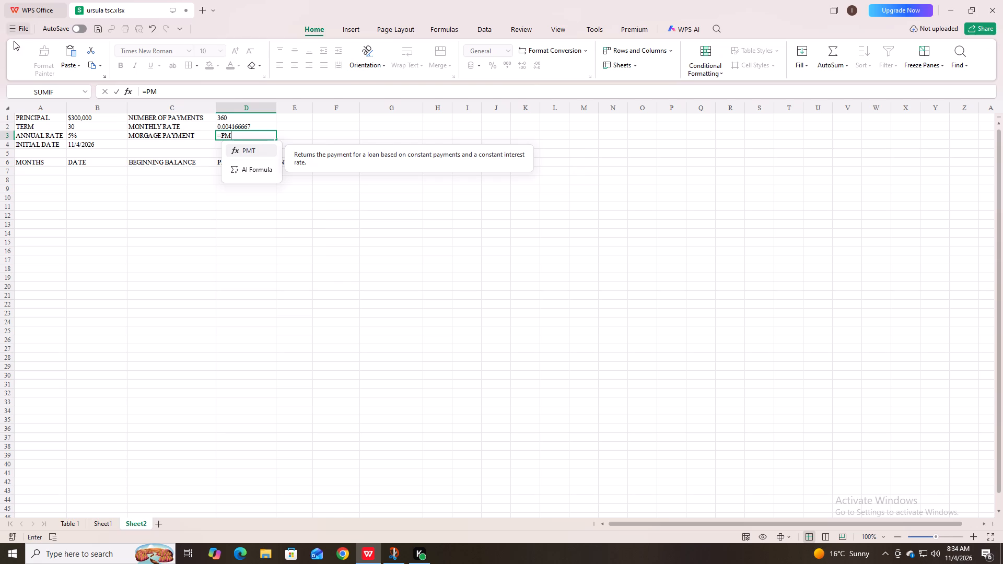
{"action": "double_click", "coordinate": [247, 151]}
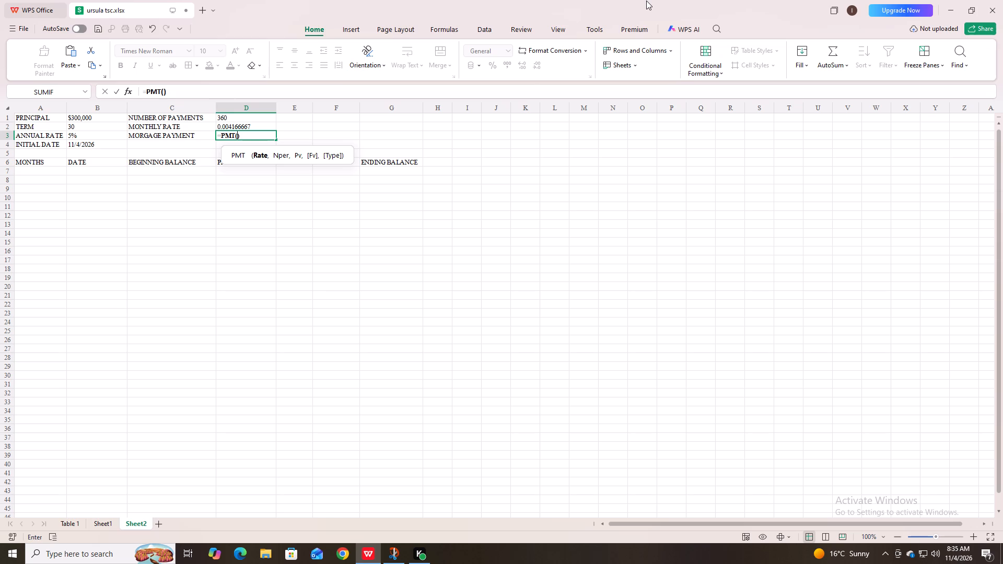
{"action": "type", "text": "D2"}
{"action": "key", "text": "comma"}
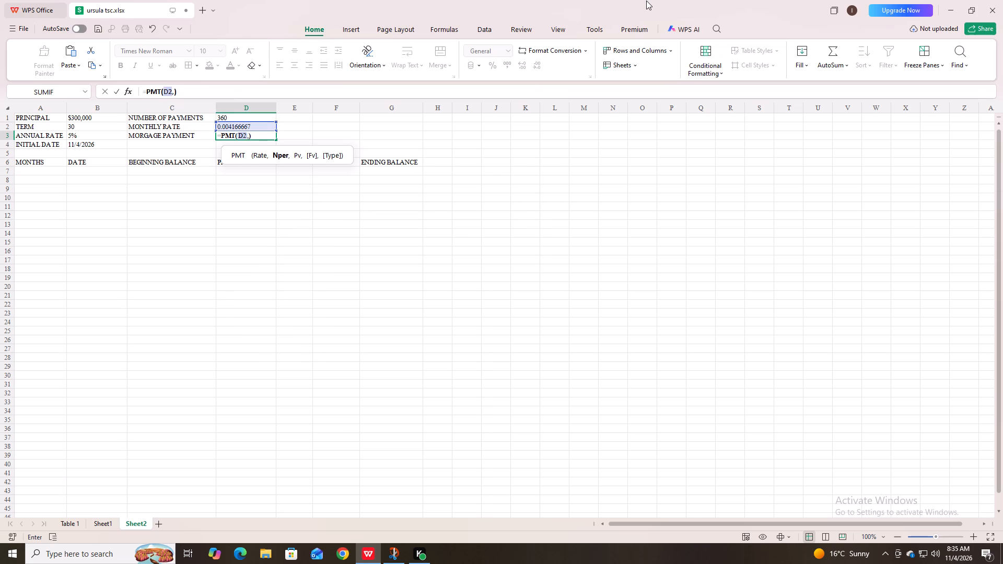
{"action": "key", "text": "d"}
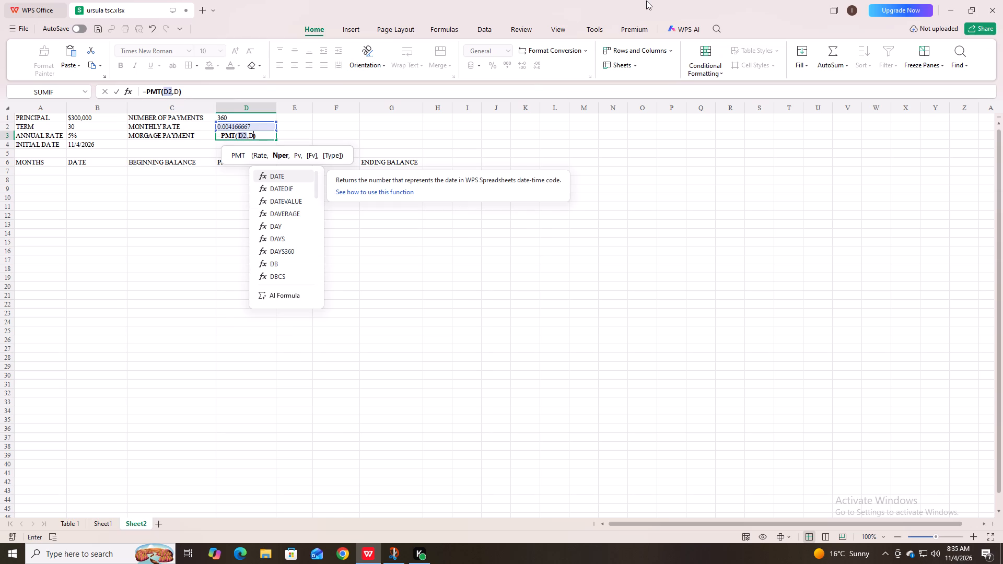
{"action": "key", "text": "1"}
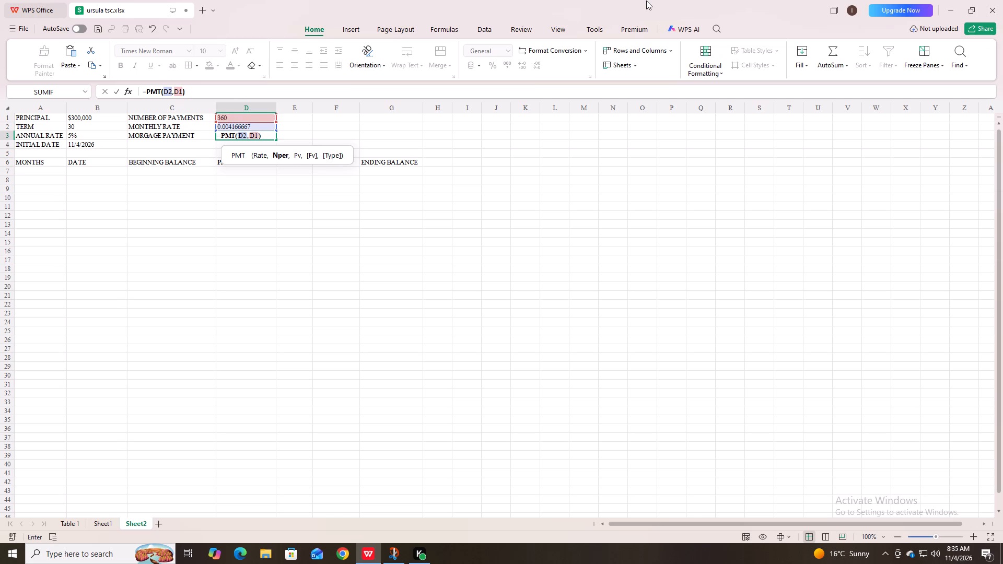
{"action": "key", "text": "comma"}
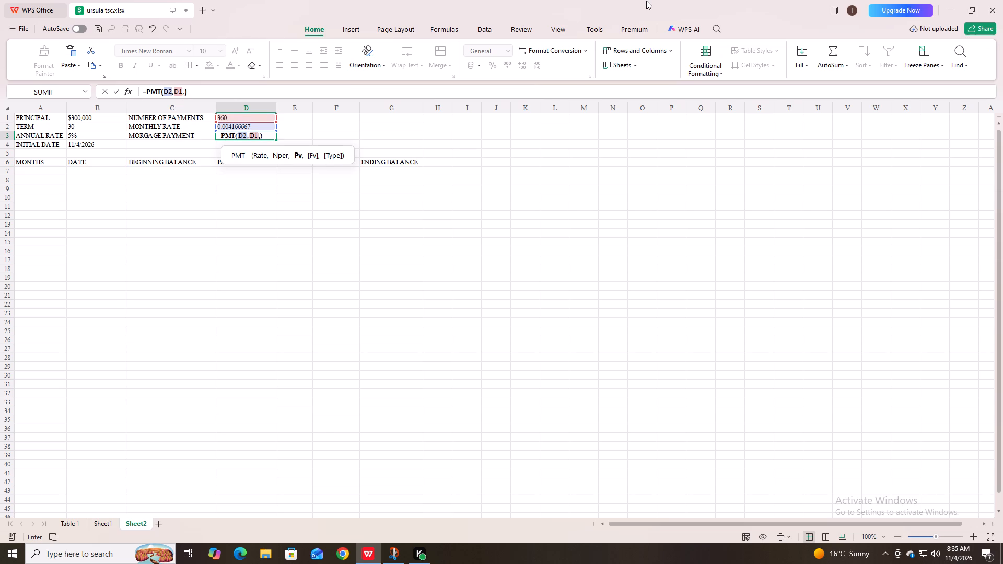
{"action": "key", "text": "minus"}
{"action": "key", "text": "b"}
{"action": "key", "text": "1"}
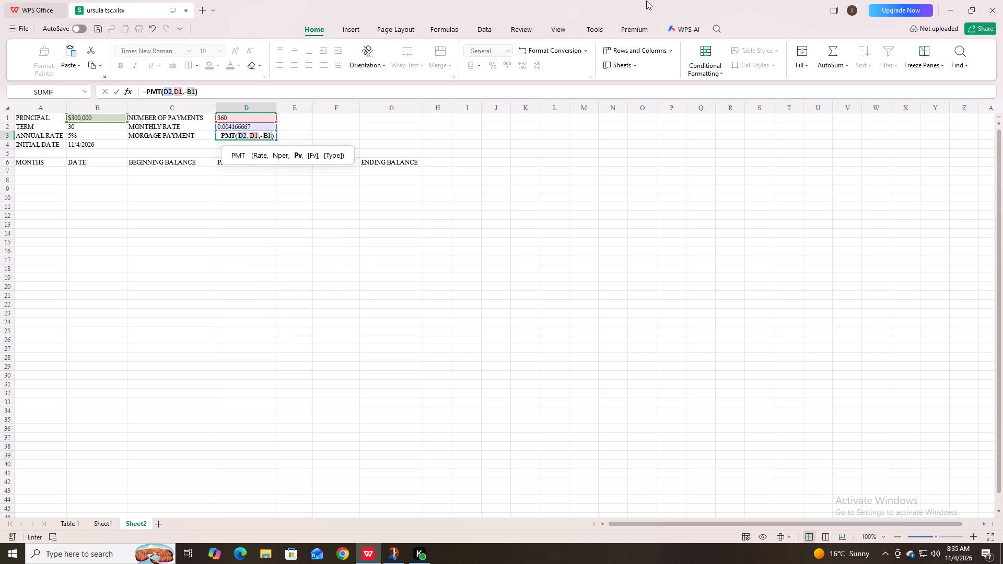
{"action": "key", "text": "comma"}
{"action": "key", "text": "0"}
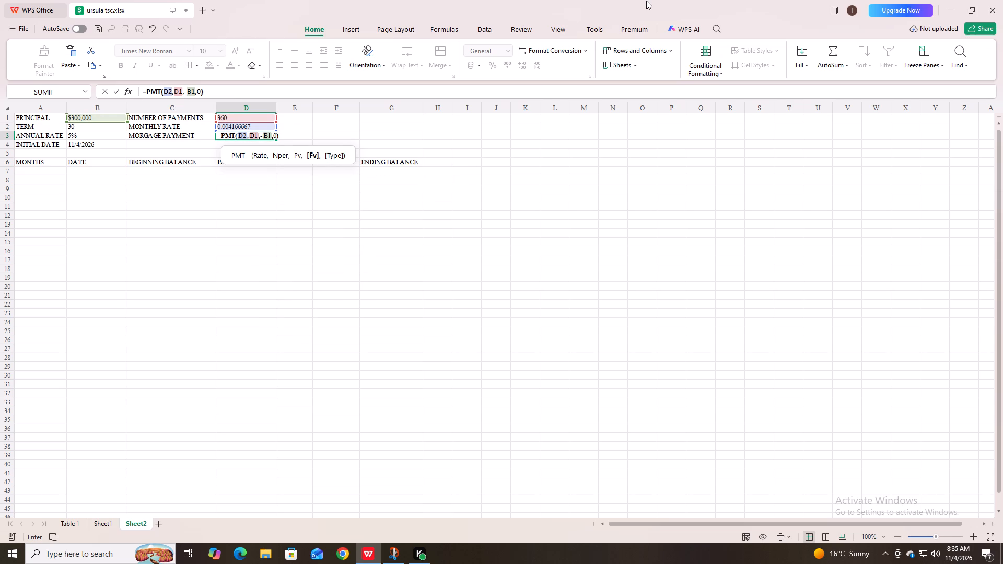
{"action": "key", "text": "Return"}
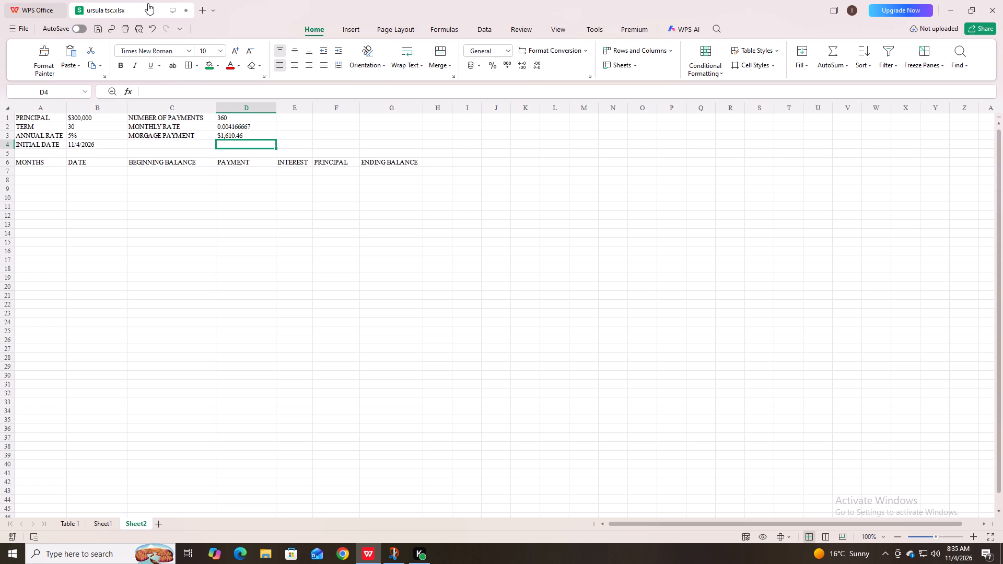
Number the MONTHS column from 1 in A7 and 2 in A8, filling the series down to 15 in A21.
{"action": "left_click", "coordinate": [36, 170]}
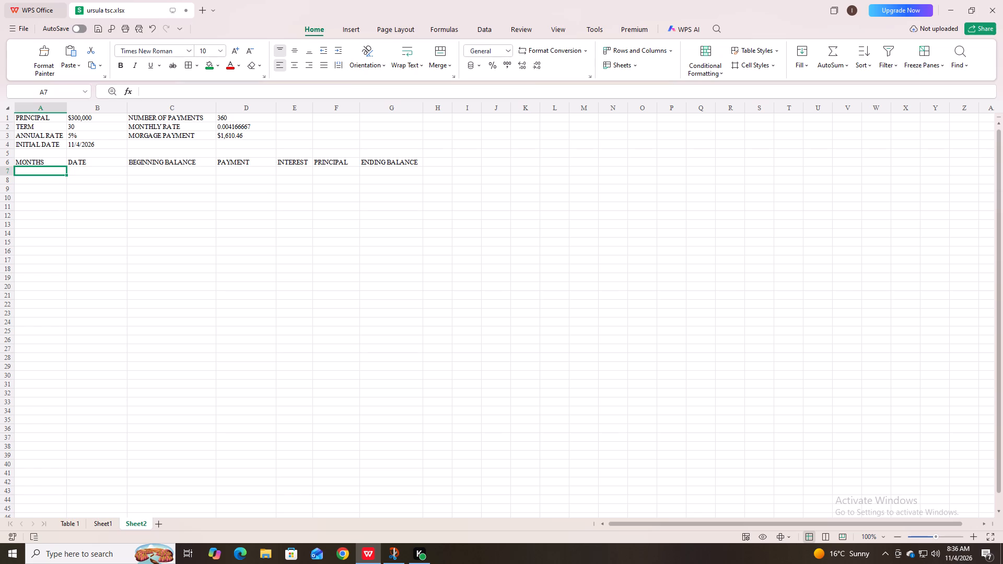
{"action": "type", "text": "12"}
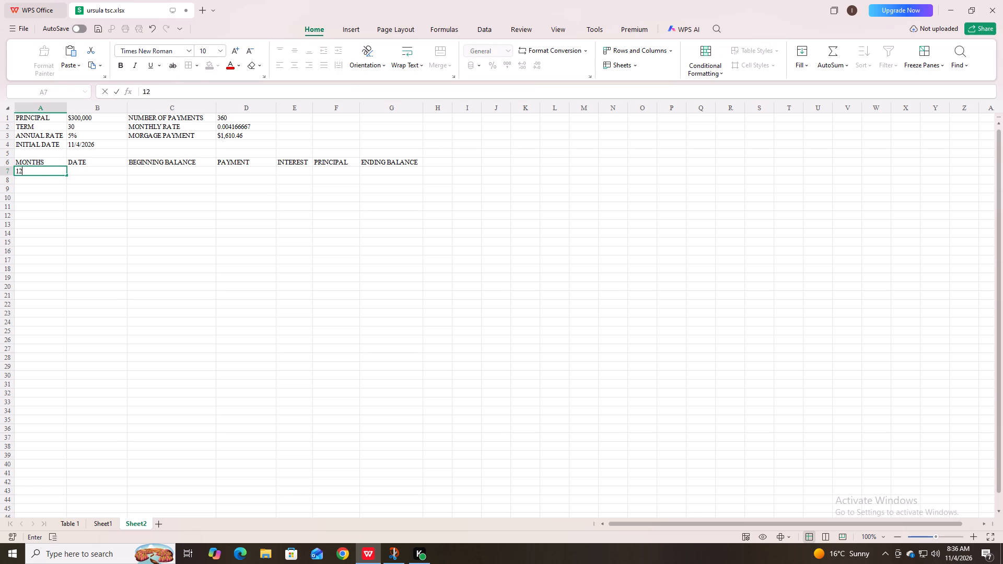
{"action": "key", "text": "BackSpace"}
{"action": "key", "text": "Down"}
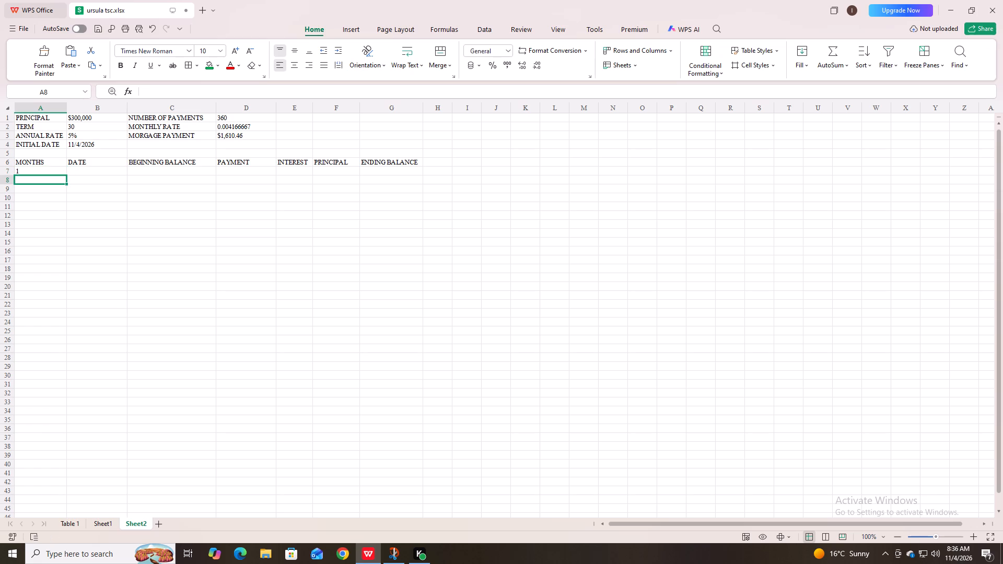
{"action": "key", "text": "2"}
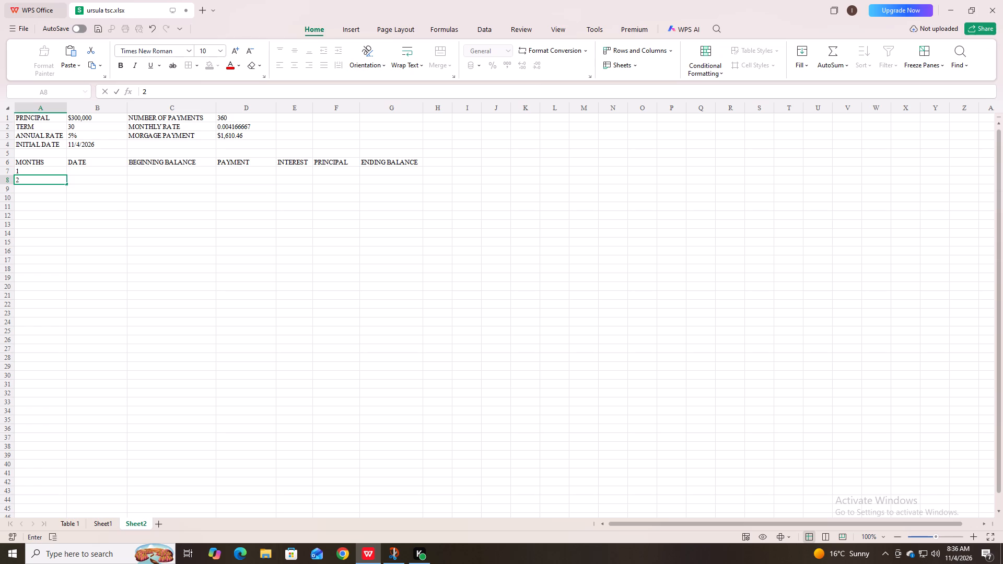
{"action": "left_click_drag", "start_coordinate": [68, 185], "coordinate": [55, 241]}
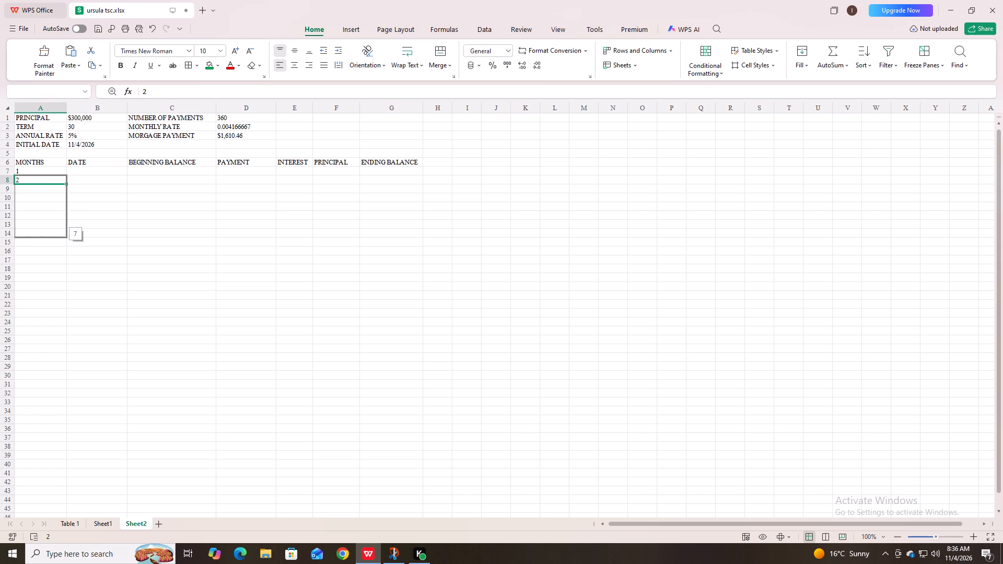
{"action": "left_click_drag", "start_coordinate": [55, 241], "coordinate": [52, 284]}
{"action": "left_click_drag", "start_coordinate": [52, 284], "coordinate": [54, 299]}
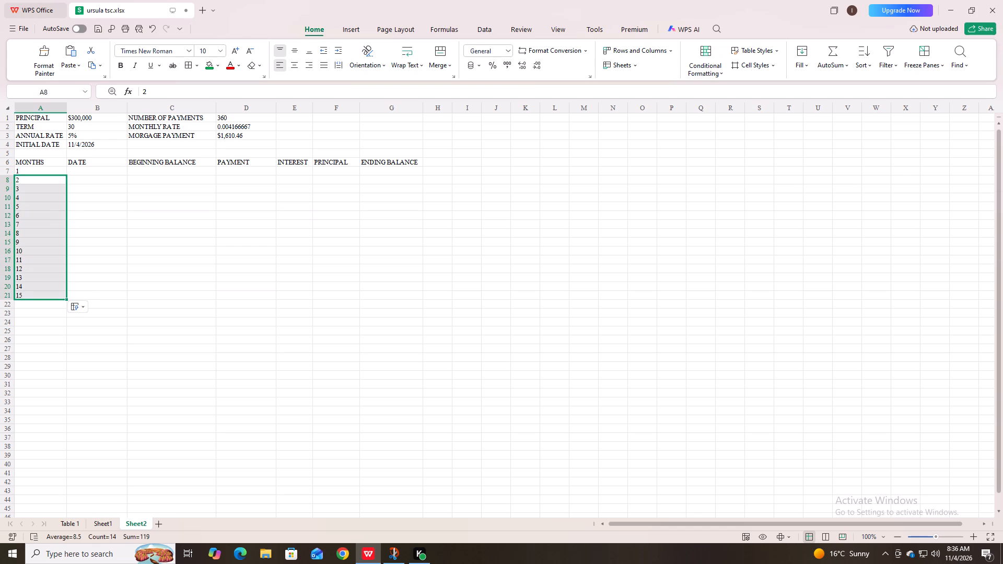
Enter the first two schedule dates in the DATE column, 11/4/2026 in B7 and 12/4/2026 in B8.
{"action": "left_click", "coordinate": [97, 169]}
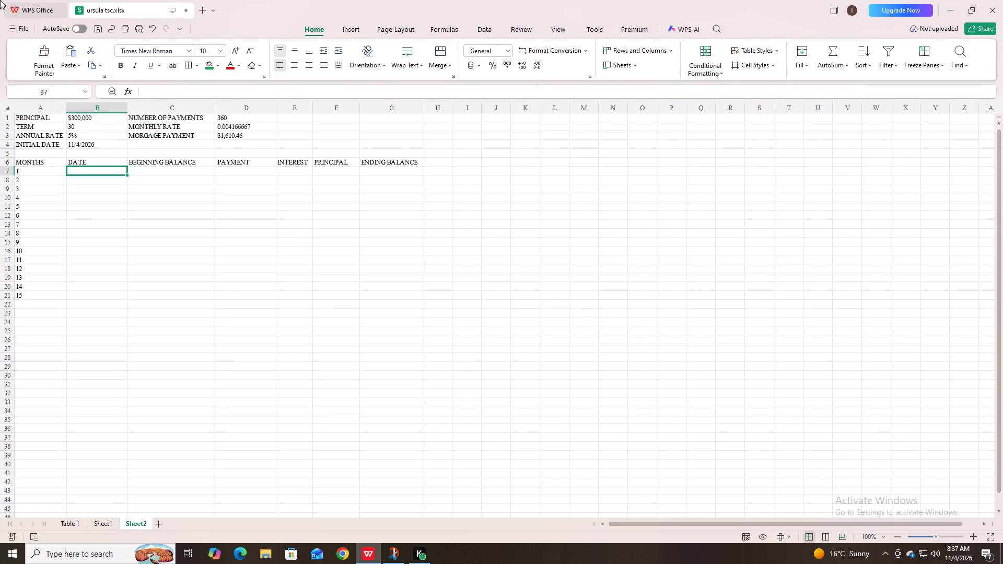
{"action": "type", "text": "11"}
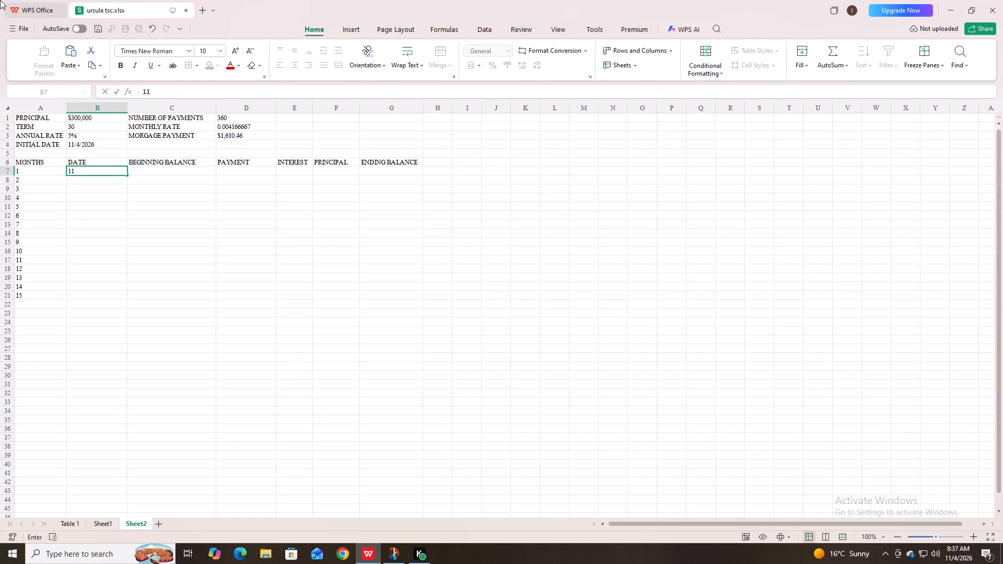
{"action": "key", "text": "slash"}
{"action": "type", "text": "4/"}
{"action": "type", "text": "202"}
{"action": "key", "text": "6"}
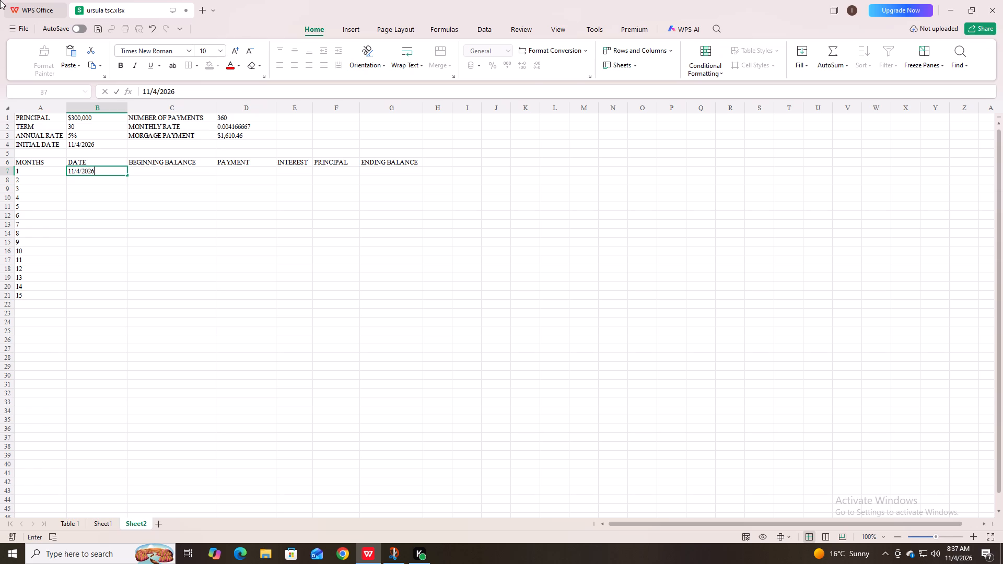
{"action": "key", "text": "Down"}
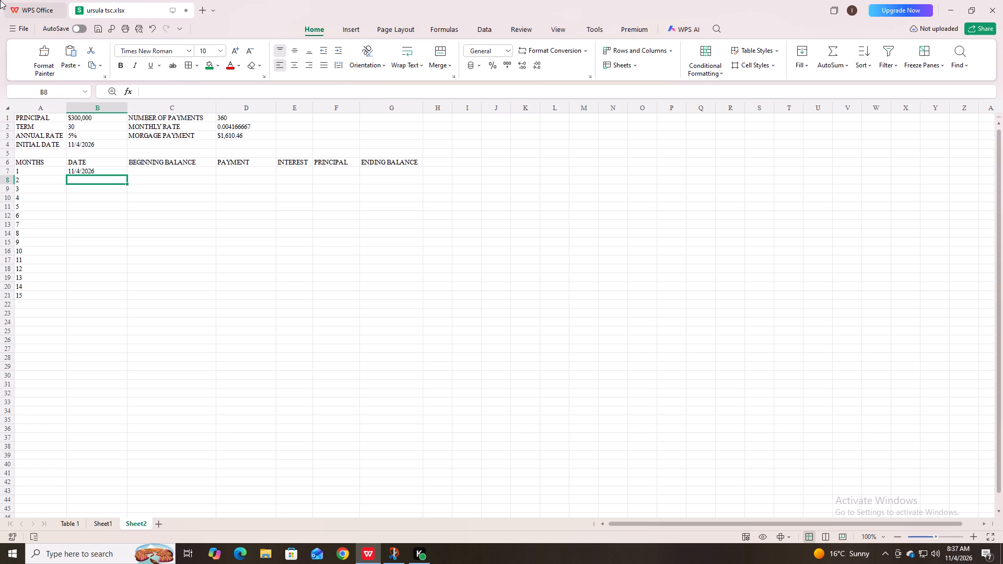
{"action": "type", "text": "12"}
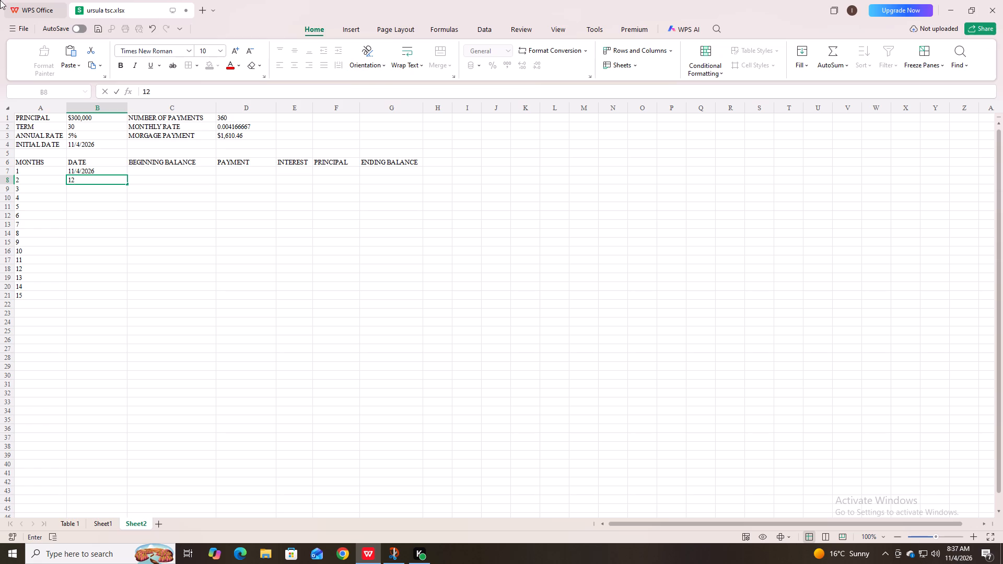
{"action": "key", "text": "slash"}
{"action": "key", "text": "4"}
{"action": "key", "text": "slash"}
{"action": "type", "text": "202"}
{"action": "key", "text": "6"}
{"action": "left_click", "coordinate": [171, 177]}
{"action": "left_click", "coordinate": [116, 177]}
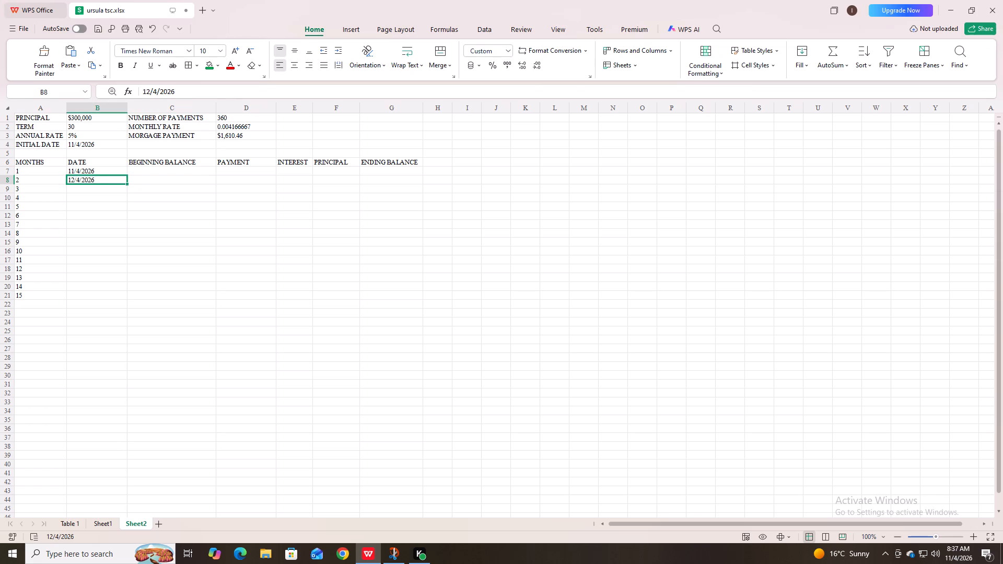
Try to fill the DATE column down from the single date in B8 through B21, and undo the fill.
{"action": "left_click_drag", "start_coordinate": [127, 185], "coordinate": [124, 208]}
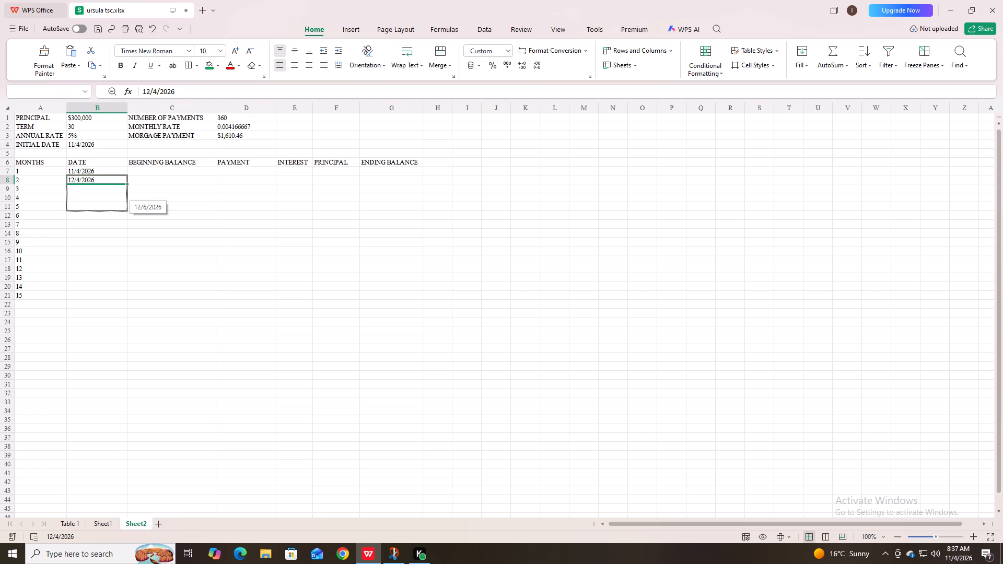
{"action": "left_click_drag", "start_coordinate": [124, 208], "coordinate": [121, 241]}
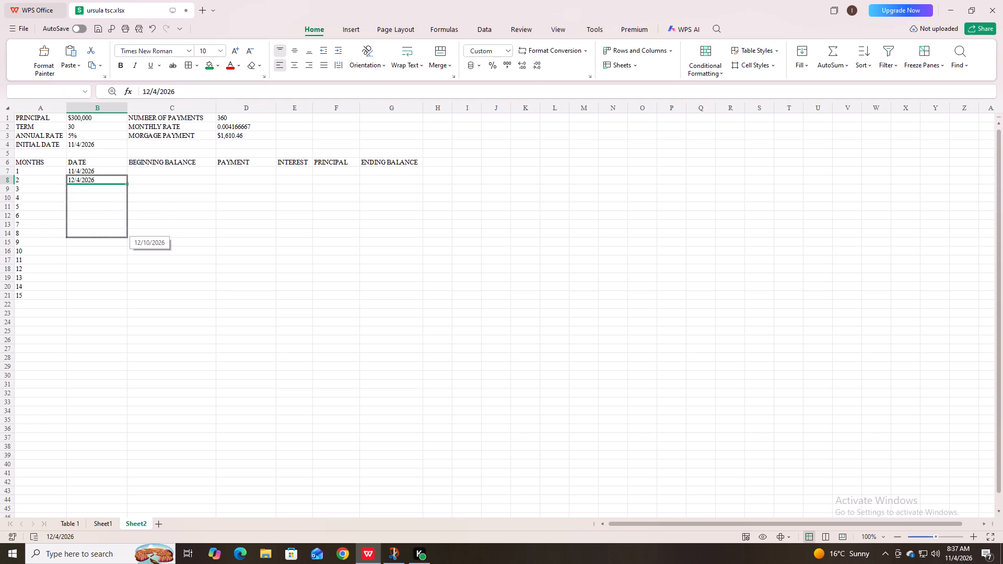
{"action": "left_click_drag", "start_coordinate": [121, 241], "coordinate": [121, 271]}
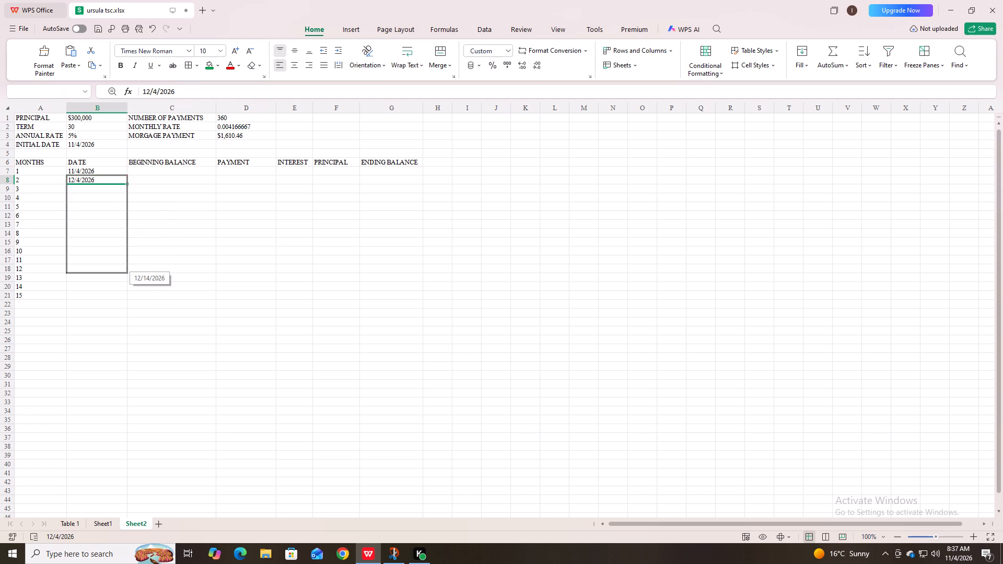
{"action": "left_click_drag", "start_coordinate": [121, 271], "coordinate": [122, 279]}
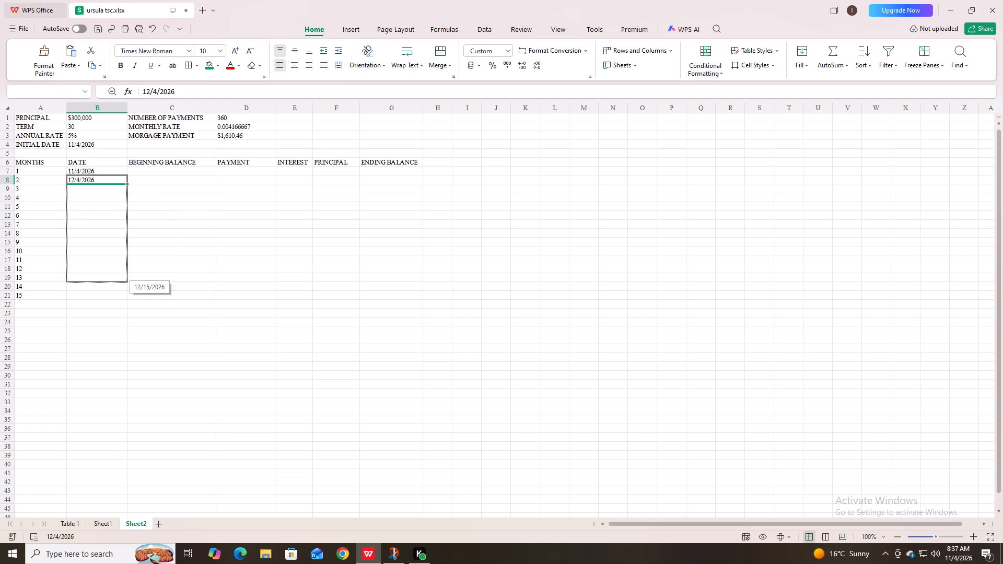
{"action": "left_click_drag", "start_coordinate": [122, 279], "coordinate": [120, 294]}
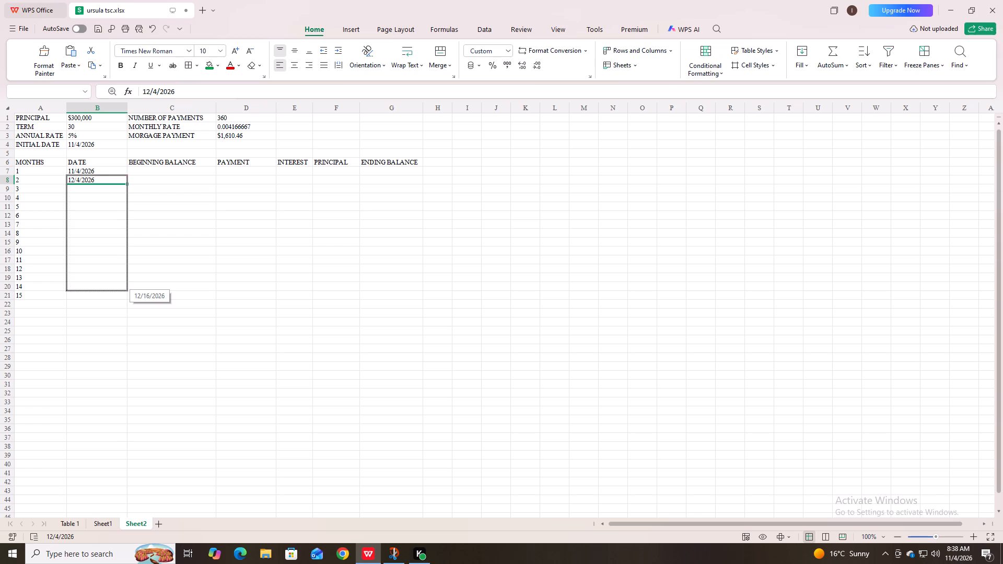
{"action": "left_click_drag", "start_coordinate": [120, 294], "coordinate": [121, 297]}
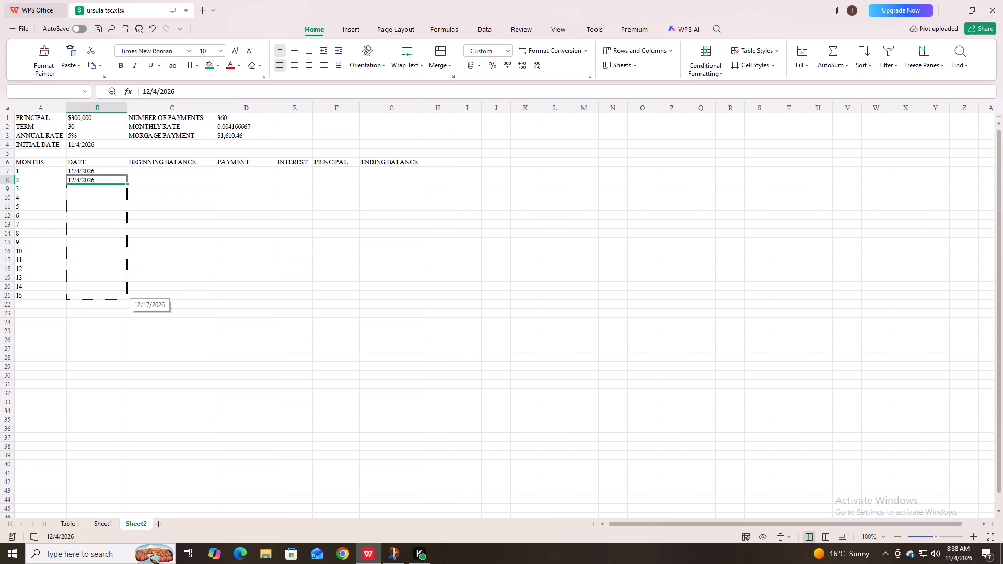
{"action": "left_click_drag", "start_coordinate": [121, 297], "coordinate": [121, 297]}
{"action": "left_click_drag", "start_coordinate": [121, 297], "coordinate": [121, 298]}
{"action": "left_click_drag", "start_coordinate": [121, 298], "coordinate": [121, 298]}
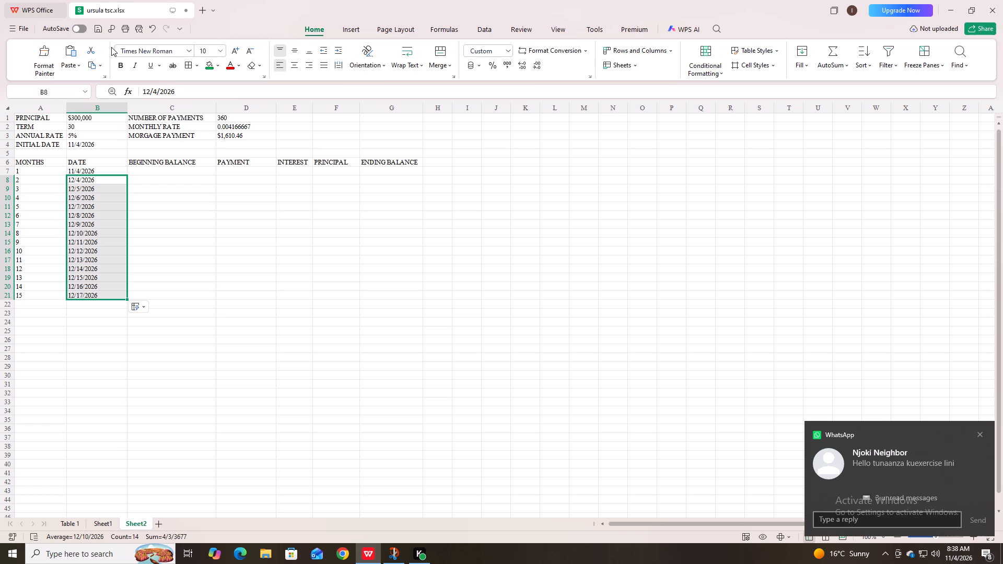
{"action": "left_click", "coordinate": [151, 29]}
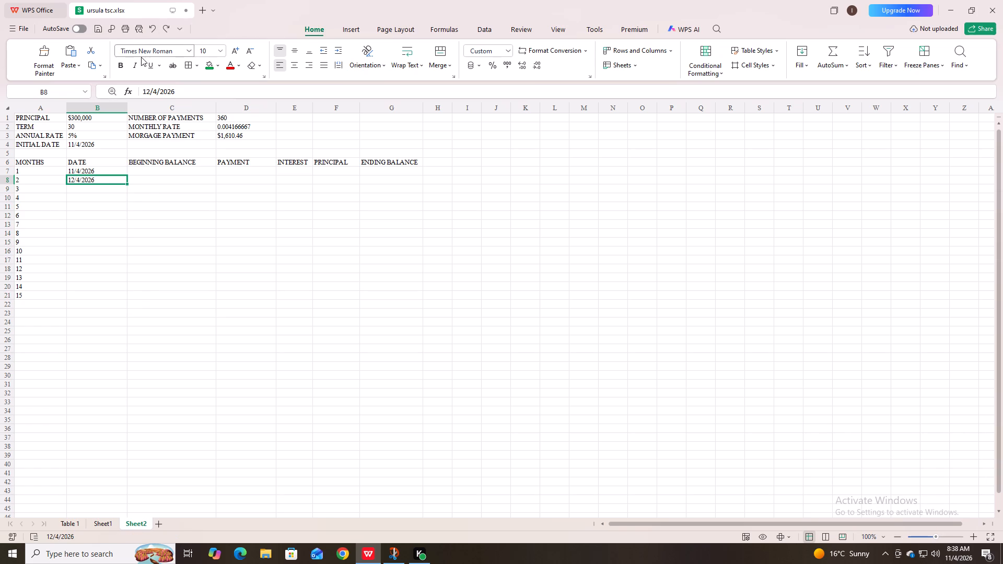
Select cell B9 in the DATE column, in the row for month 3.
{"action": "left_click", "coordinate": [98, 187]}
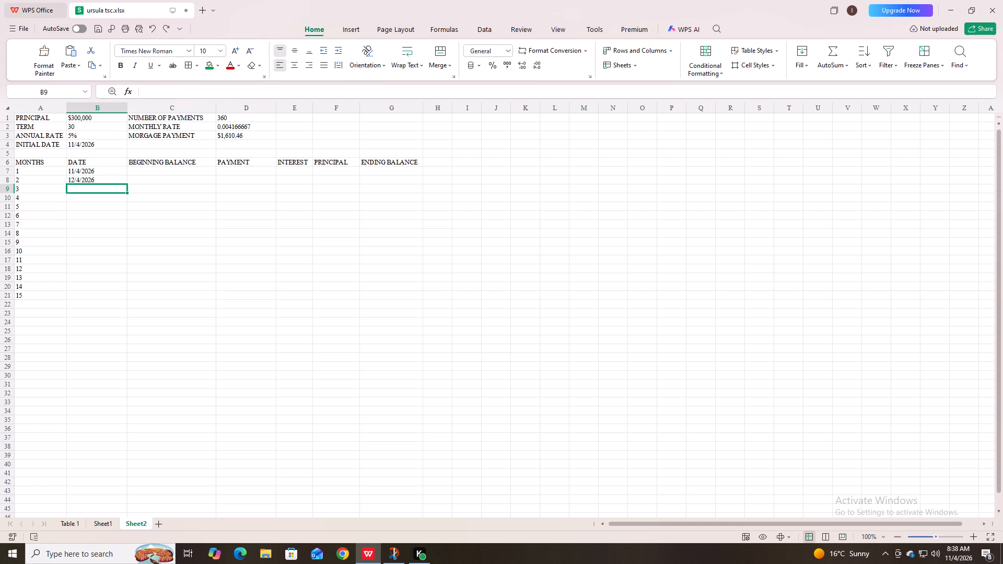
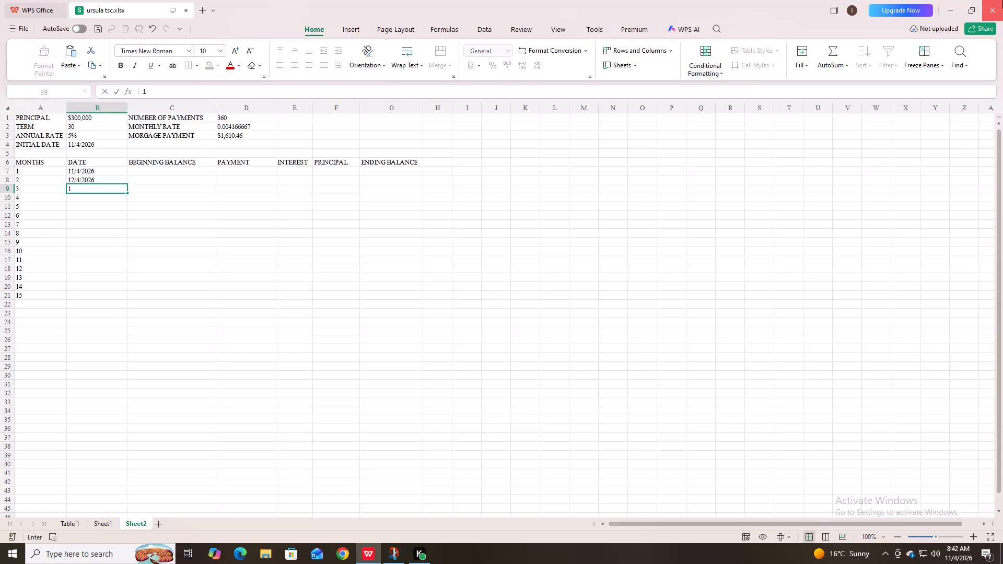
Enter 1/4/2027 in cell B9 as the DATE value for month 3.
{"action": "key", "text": "slash"}
{"action": "key", "text": "4"}
{"action": "key", "text": "slash"}
{"action": "key", "text": "2"}
{"action": "key", "text": "0"}
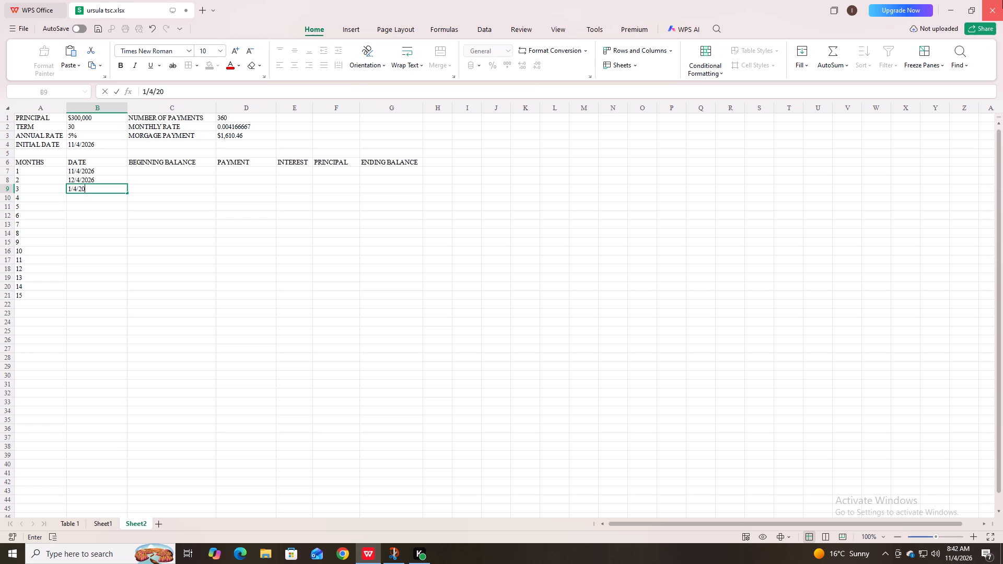
{"action": "key", "text": "2"}
{"action": "key", "text": "7"}
{"action": "key", "text": "Return"}
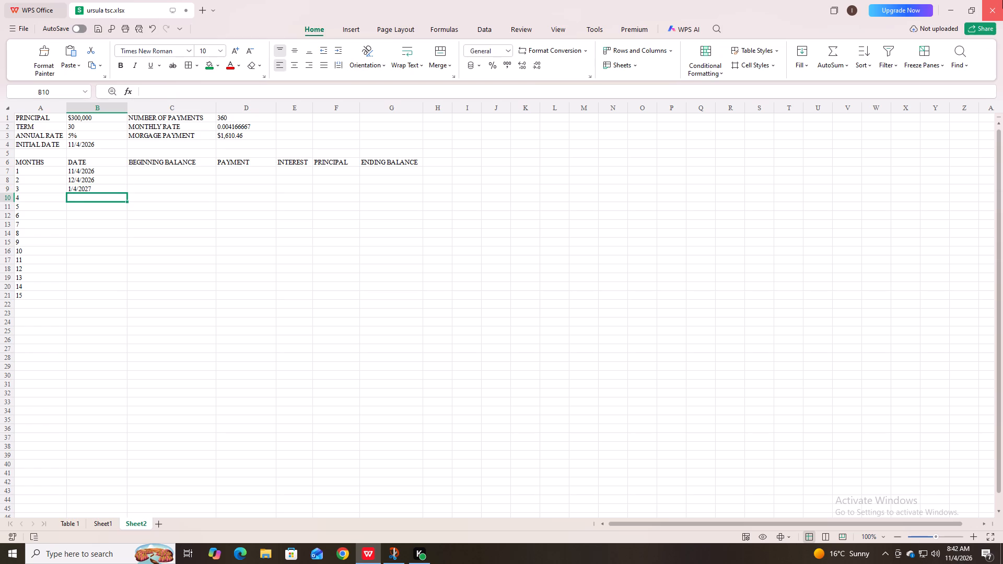
Enter 2/4/2027 in cell B10 as the DATE value for month 4.
{"action": "key", "text": "2"}
{"action": "key", "text": "slash"}
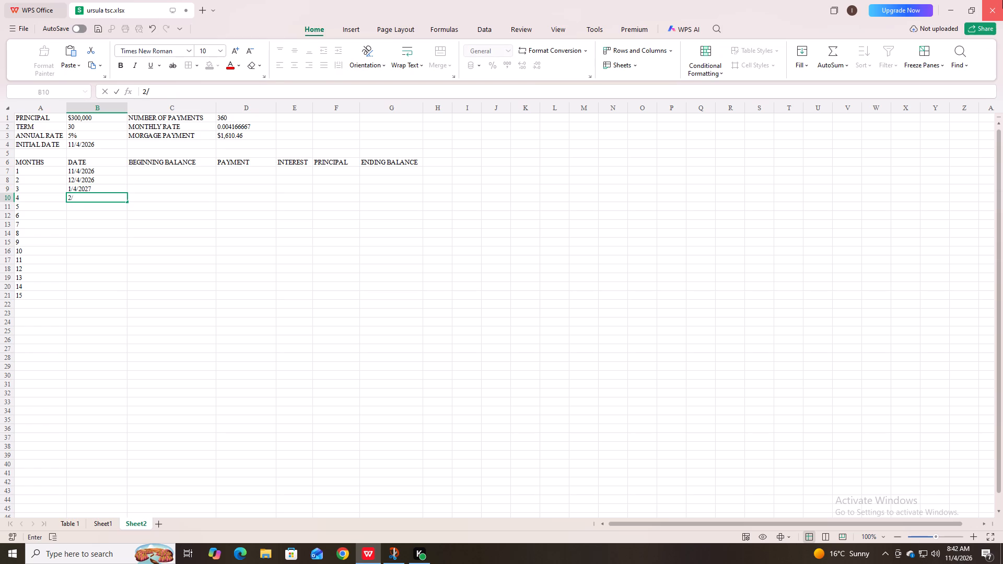
{"action": "key", "text": "4"}
{"action": "key", "text": "slash"}
{"action": "type", "text": "27"}
{"action": "key", "text": "BackSpace"}
{"action": "key", "text": "0"}
{"action": "type", "text": "27"}
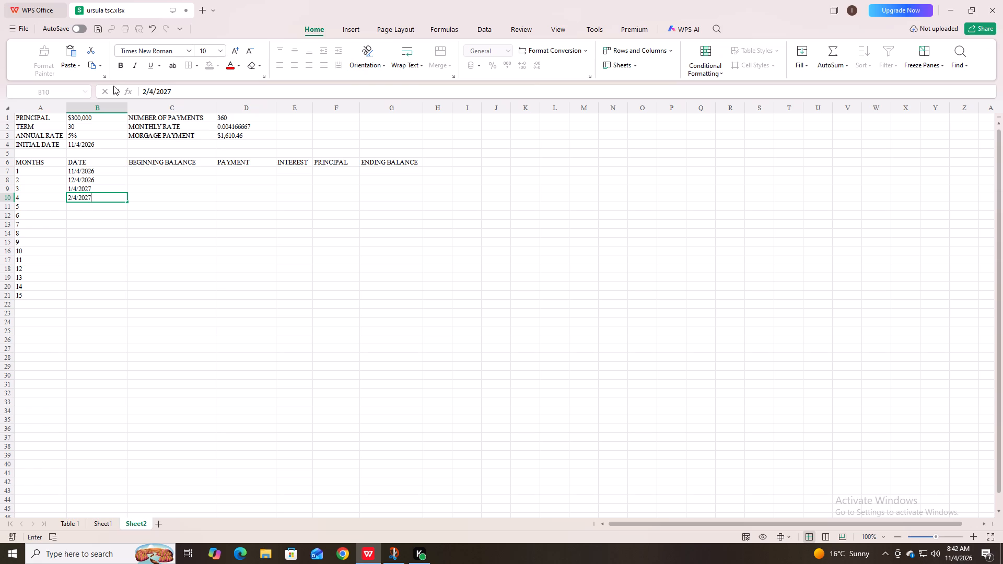
{"action": "left_click", "coordinate": [101, 186]}
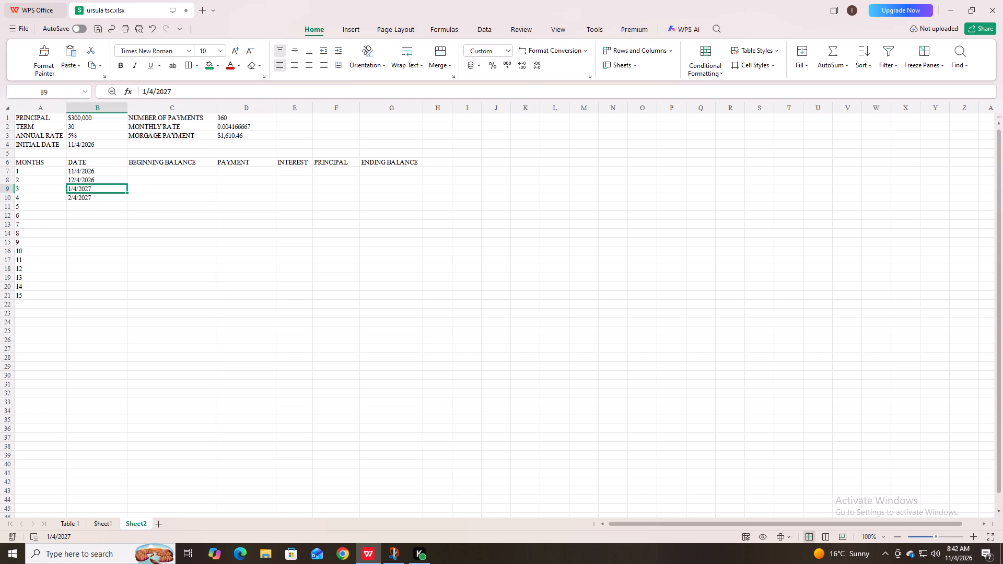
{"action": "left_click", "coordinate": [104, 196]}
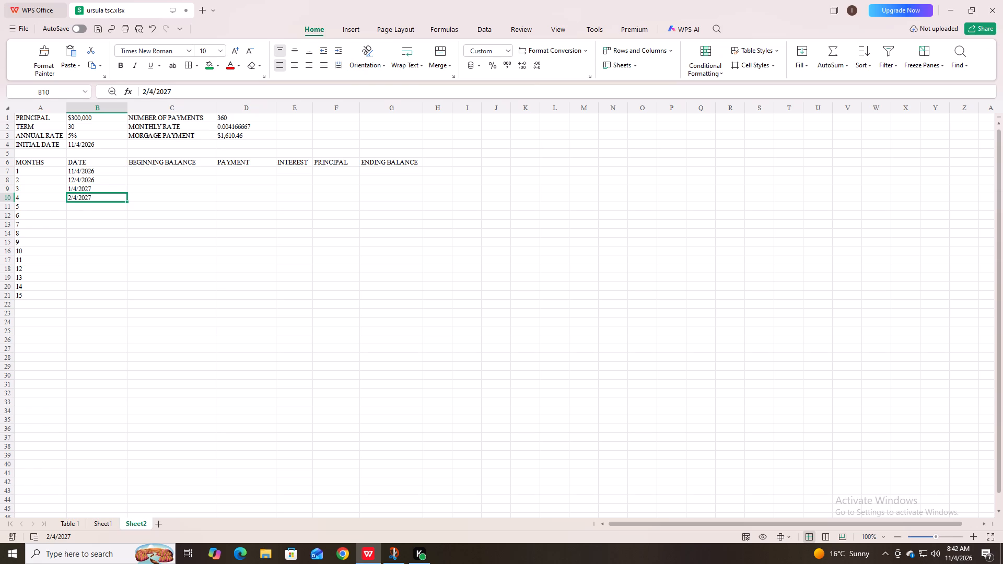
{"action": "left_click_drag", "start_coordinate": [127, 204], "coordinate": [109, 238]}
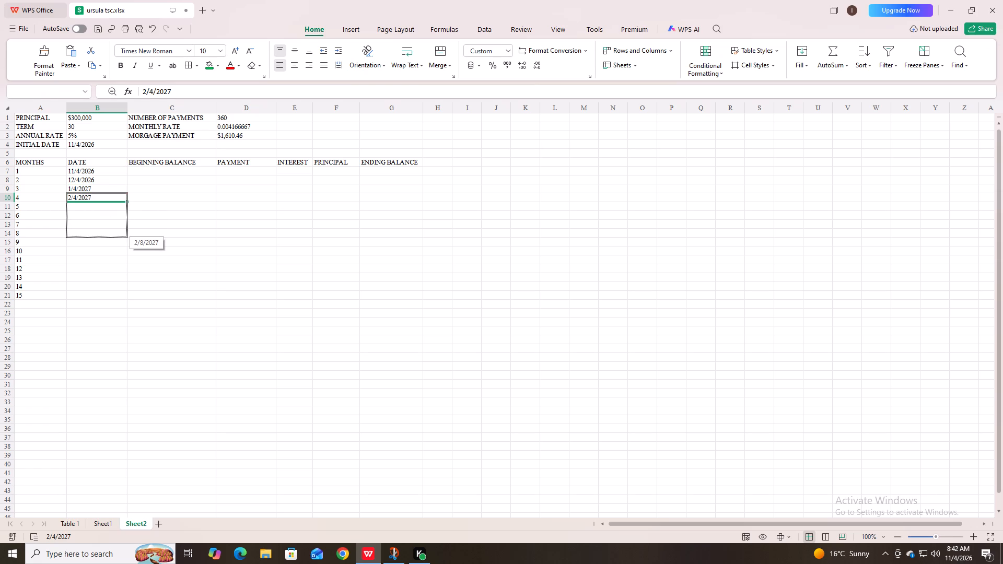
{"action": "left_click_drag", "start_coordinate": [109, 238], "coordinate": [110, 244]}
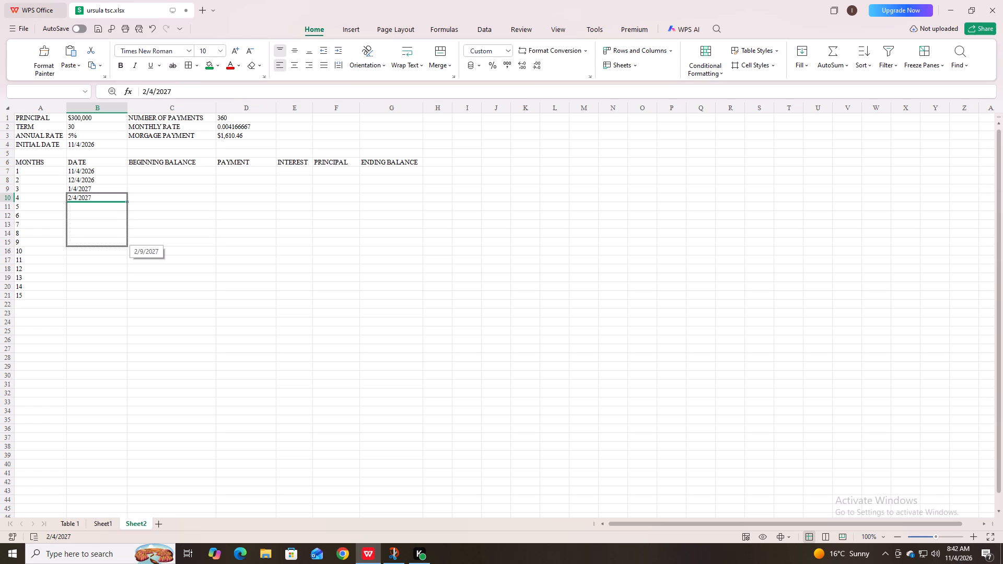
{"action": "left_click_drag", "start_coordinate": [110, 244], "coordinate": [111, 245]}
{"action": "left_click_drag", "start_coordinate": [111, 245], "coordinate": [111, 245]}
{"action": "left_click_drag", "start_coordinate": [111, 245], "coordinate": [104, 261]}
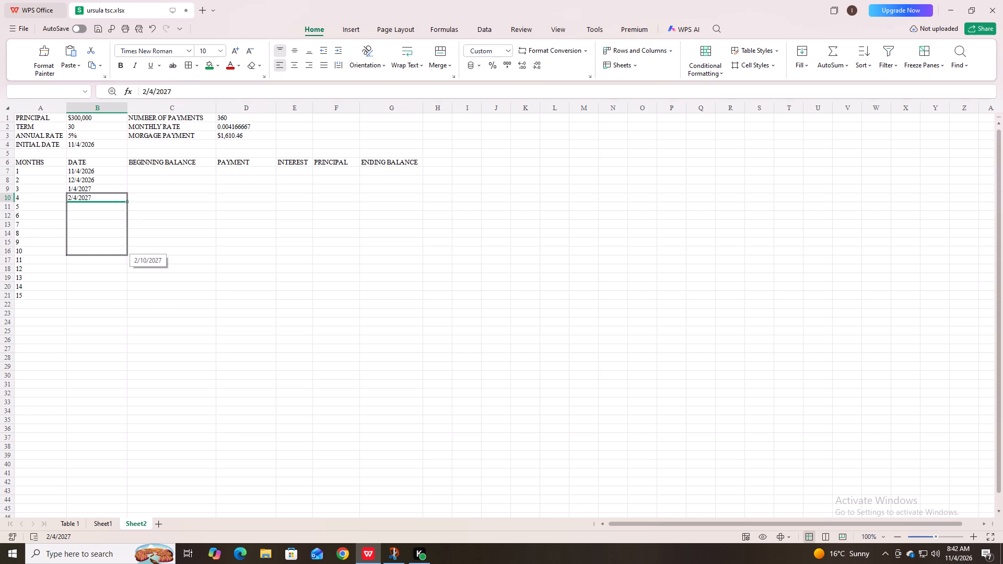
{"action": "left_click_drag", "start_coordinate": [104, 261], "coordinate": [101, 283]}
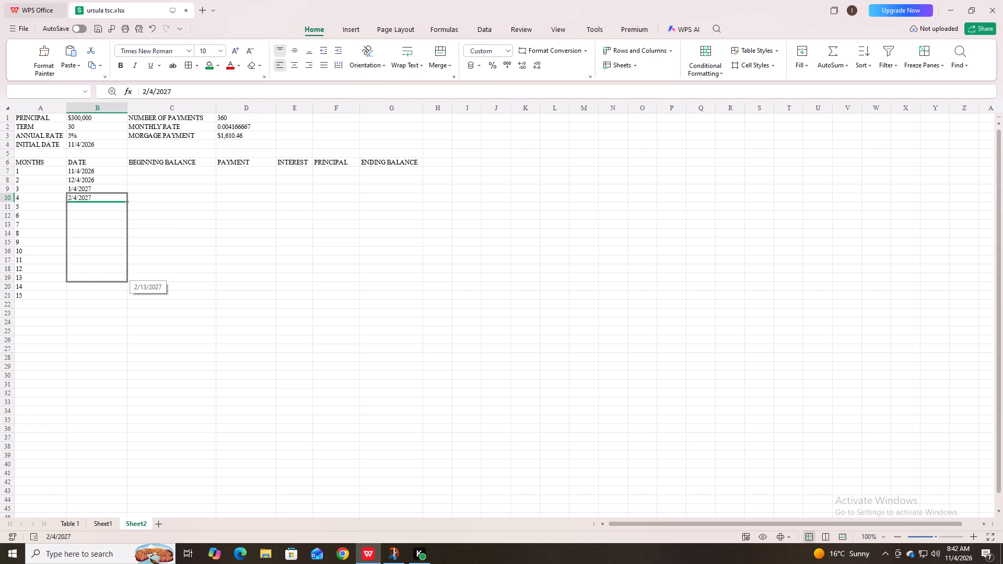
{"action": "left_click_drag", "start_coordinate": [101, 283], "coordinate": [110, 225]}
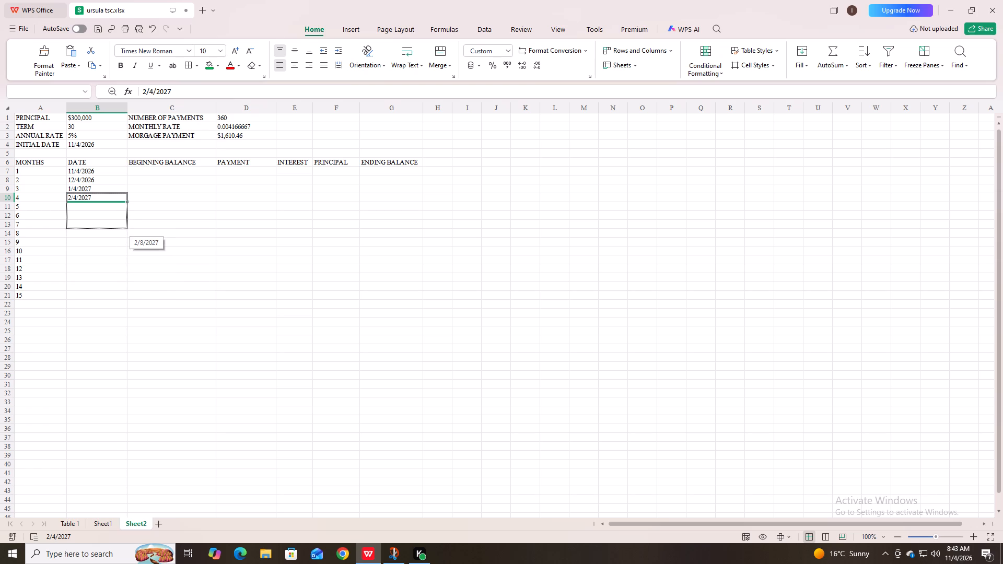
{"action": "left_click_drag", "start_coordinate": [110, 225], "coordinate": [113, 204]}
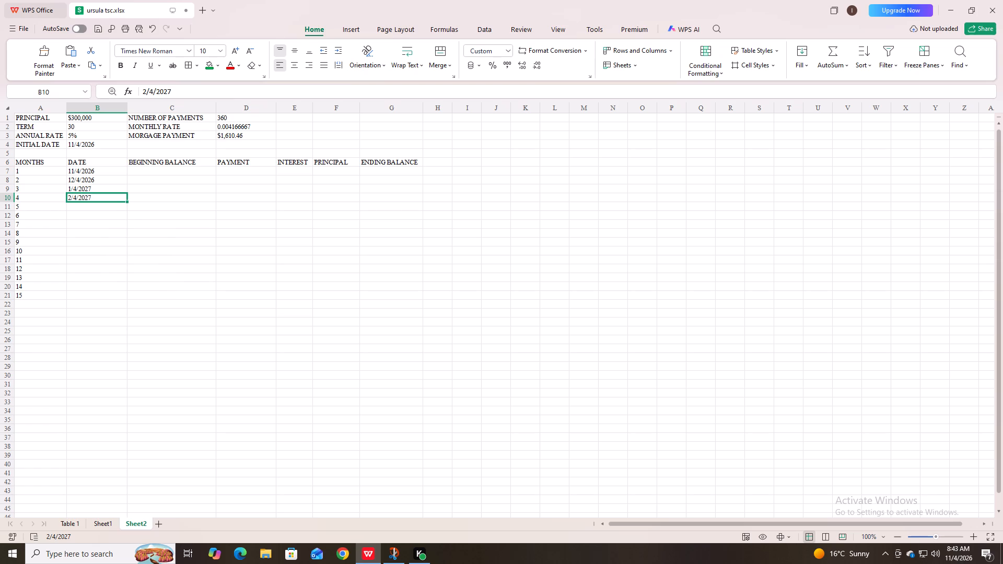
Enter 3/4/2027 in cell B11 as the DATE value for month 5.
{"action": "left_click", "coordinate": [107, 208]}
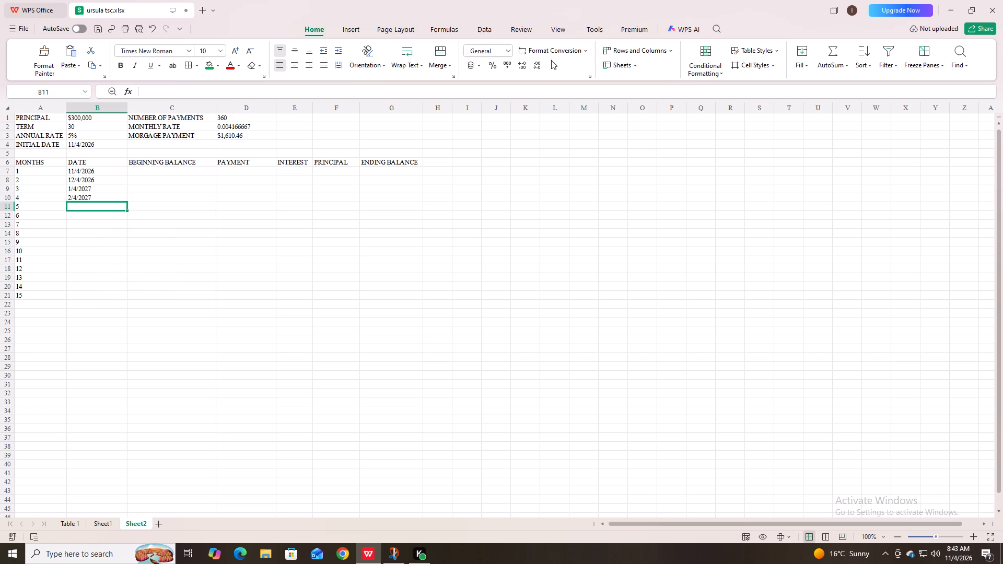
{"action": "key", "text": "3"}
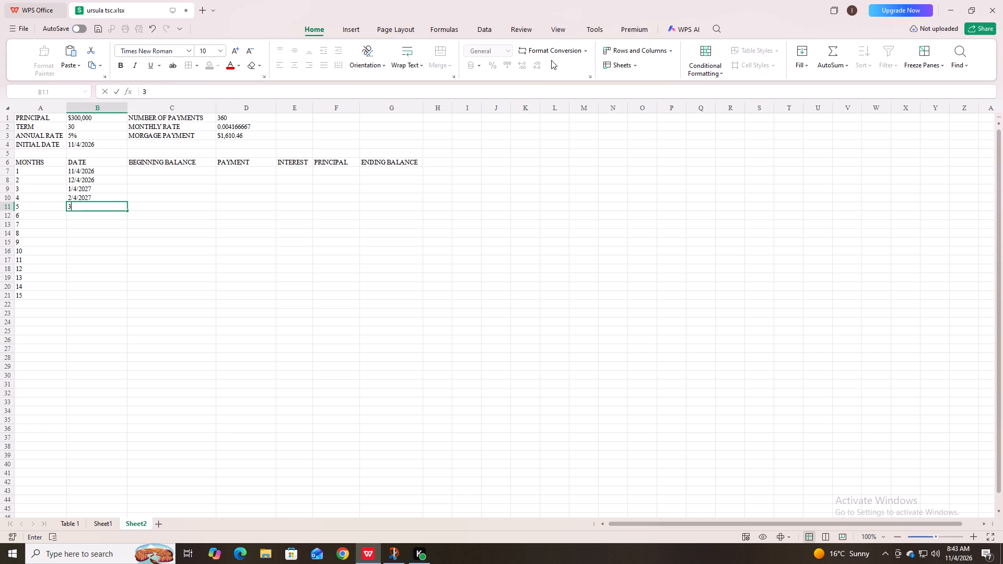
{"action": "key", "text": "slash"}
{"action": "key", "text": "4"}
{"action": "key", "text": "slash"}
{"action": "key", "text": "2"}
{"action": "type", "text": "027"}
{"action": "key", "text": "Down"}
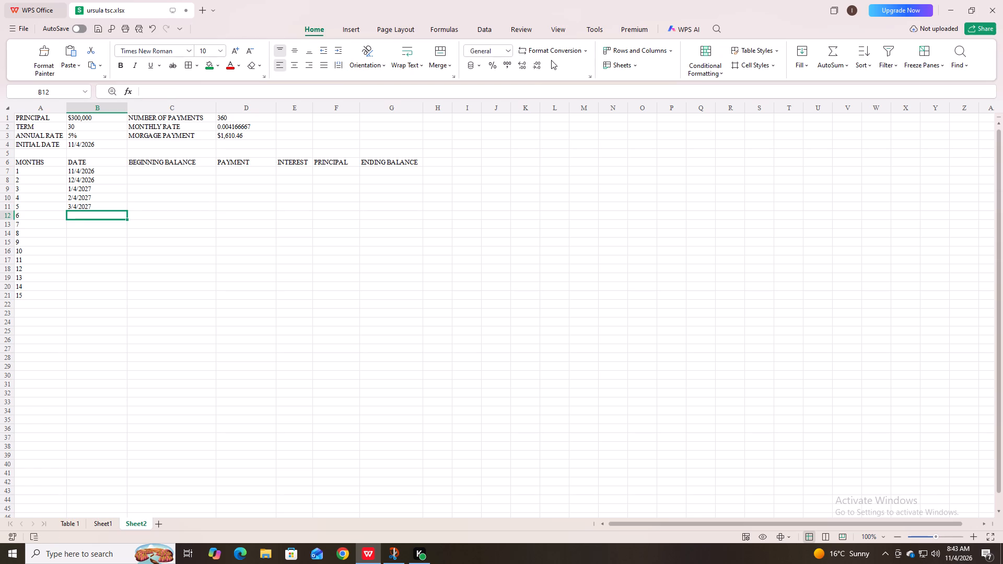
Enter 4/4/2027 in cell B12 as the DATE value for month 6.
{"action": "key", "text": "4"}
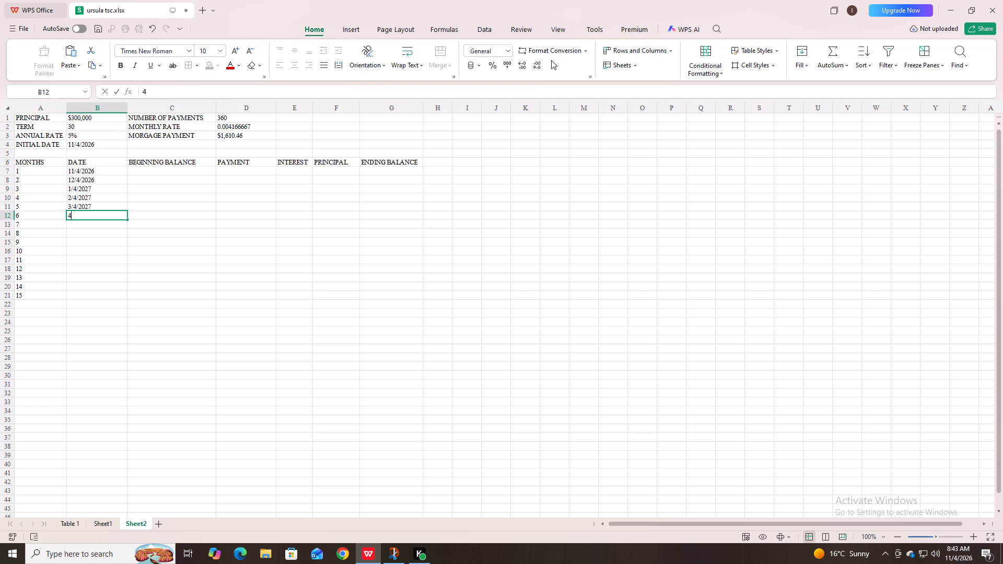
{"action": "key", "text": "slash"}
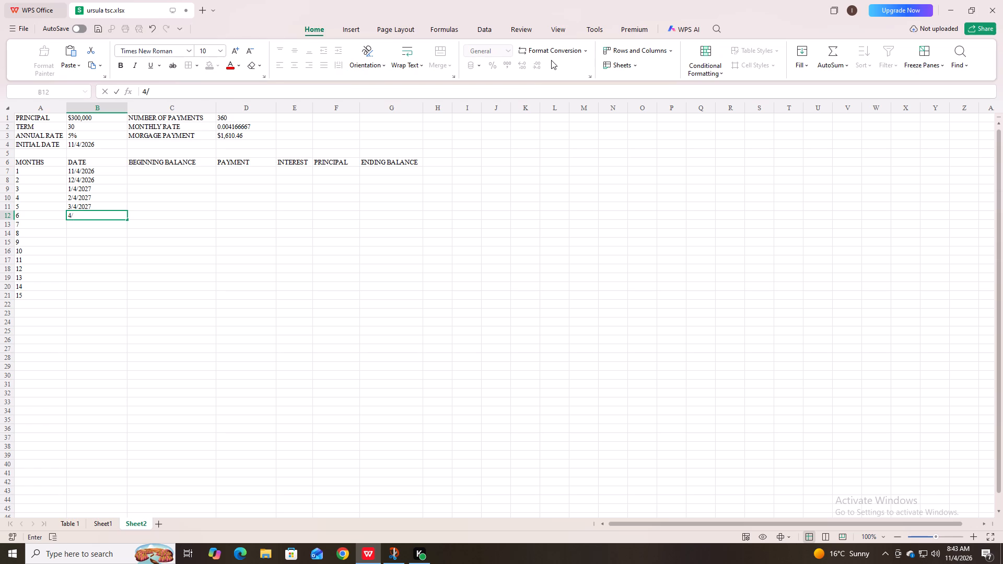
{"action": "key", "text": "4"}
{"action": "key", "text": "slash"}
{"action": "type", "text": "202"}
{"action": "key", "text": "7"}
{"action": "key", "text": "Down"}
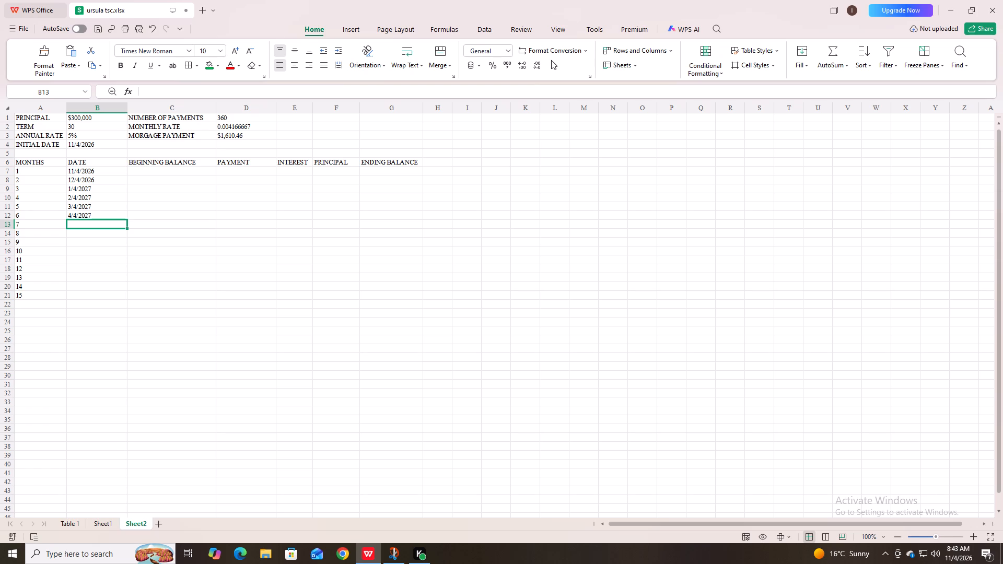
Enter 5/4/2027 in cell B13 as the DATE value for month 7.
{"action": "key", "text": "5"}
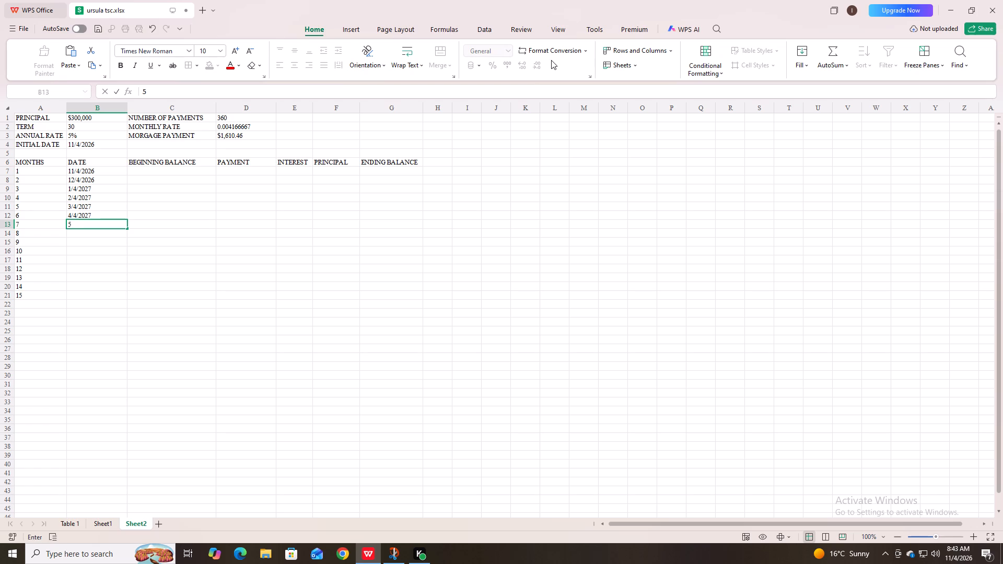
{"action": "key", "text": "slash"}
{"action": "key", "text": "4"}
{"action": "key", "text": "slash"}
{"action": "key", "text": "2"}
{"action": "type", "text": "02"}
{"action": "key", "text": "7"}
{"action": "key", "text": "Down"}
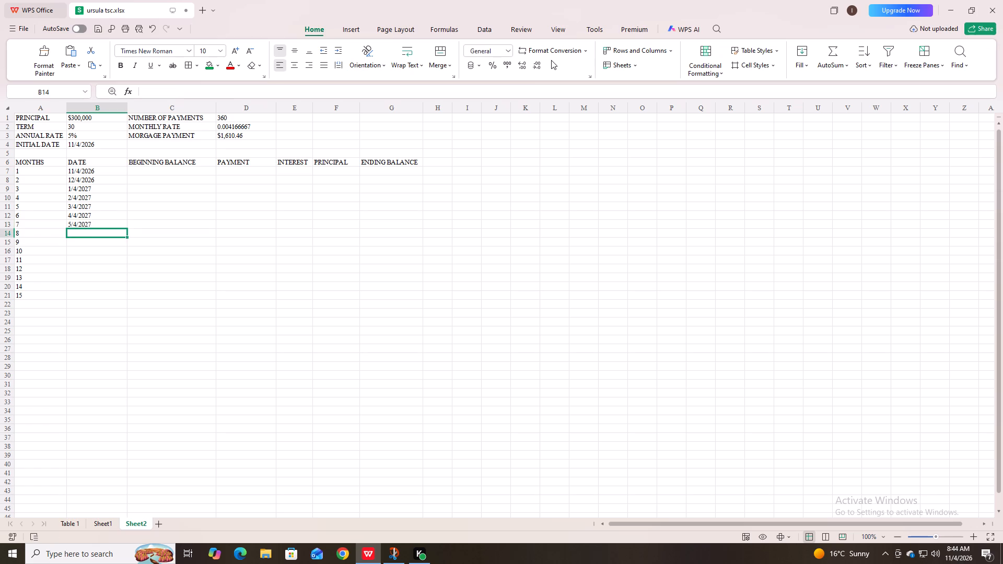
Enter 6/4/2027 in cell B14 as the DATE value for month 8.
{"action": "key", "text": "6"}
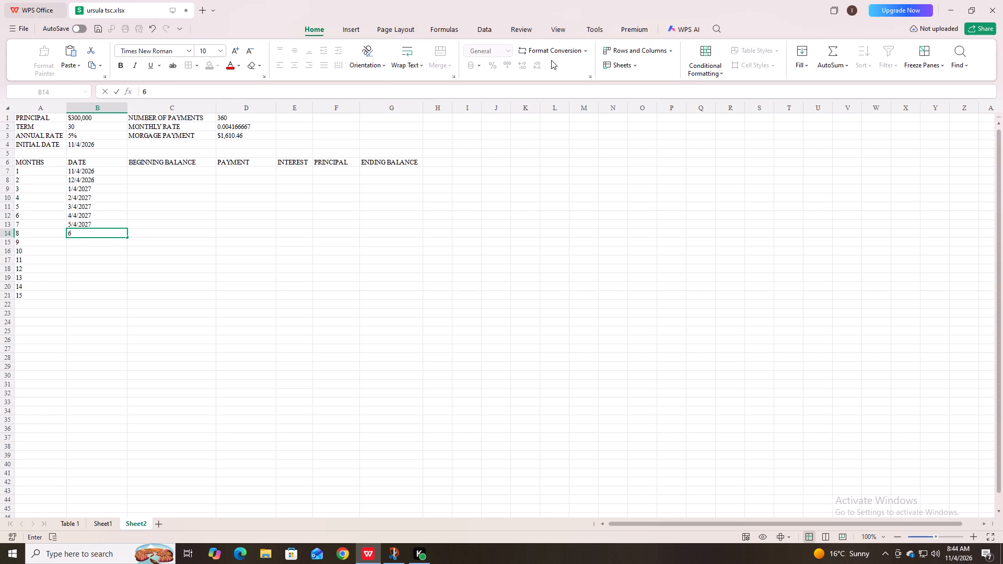
{"action": "type", "text": "/4"}
{"action": "key", "text": "slash"}
{"action": "key", "text": "2"}
{"action": "type", "text": "02"}
{"action": "key", "text": "7"}
{"action": "key", "text": "Down"}
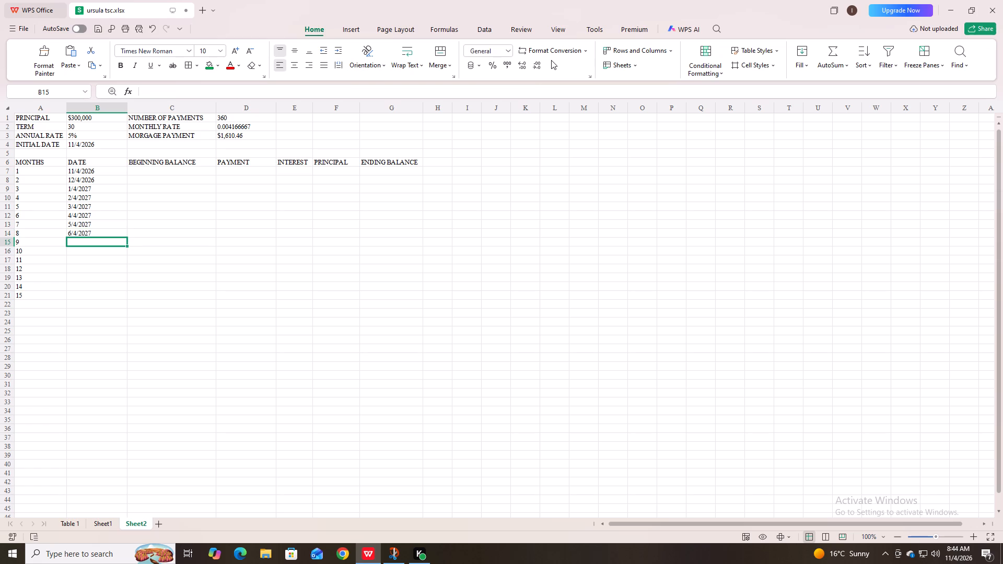
Enter 7/4/2027 in cell B15 as the DATE value for month 9.
{"action": "key", "text": "7"}
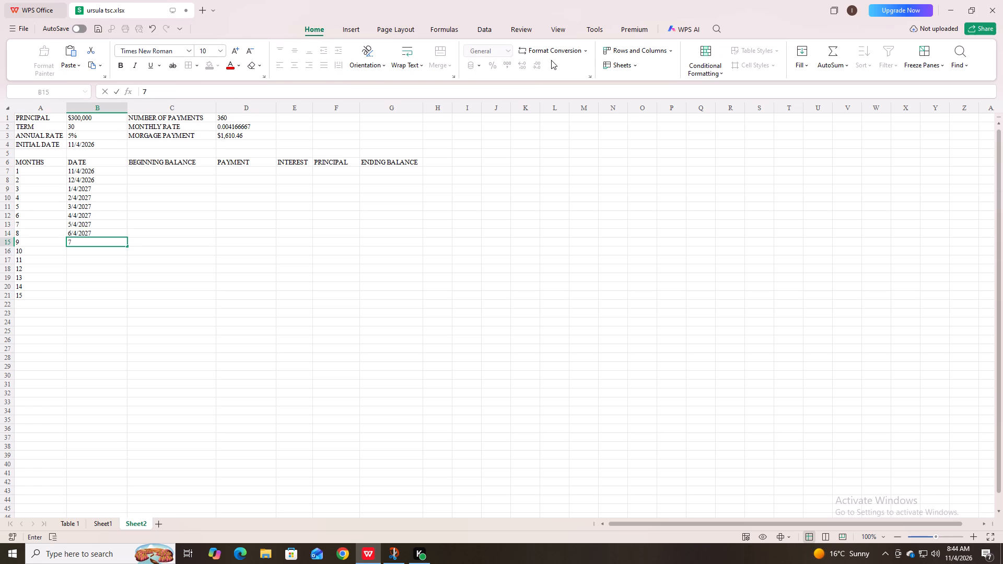
{"action": "key", "text": "slash"}
{"action": "key", "text": "4"}
{"action": "key", "text": "slash"}
{"action": "key", "text": "2"}
{"action": "key", "text": "0"}
{"action": "key", "text": "2"}
{"action": "key", "text": "7"}
{"action": "key", "text": "Down"}
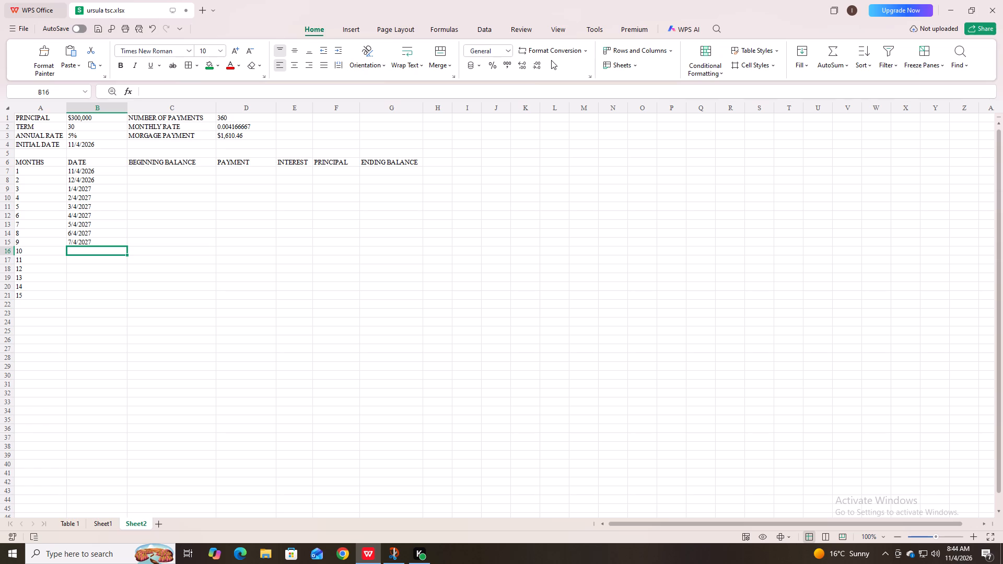
Enter 8/4/2027 in cell B16 as the DATE value for month 10.
{"action": "key", "text": "8"}
{"action": "key", "text": "slash"}
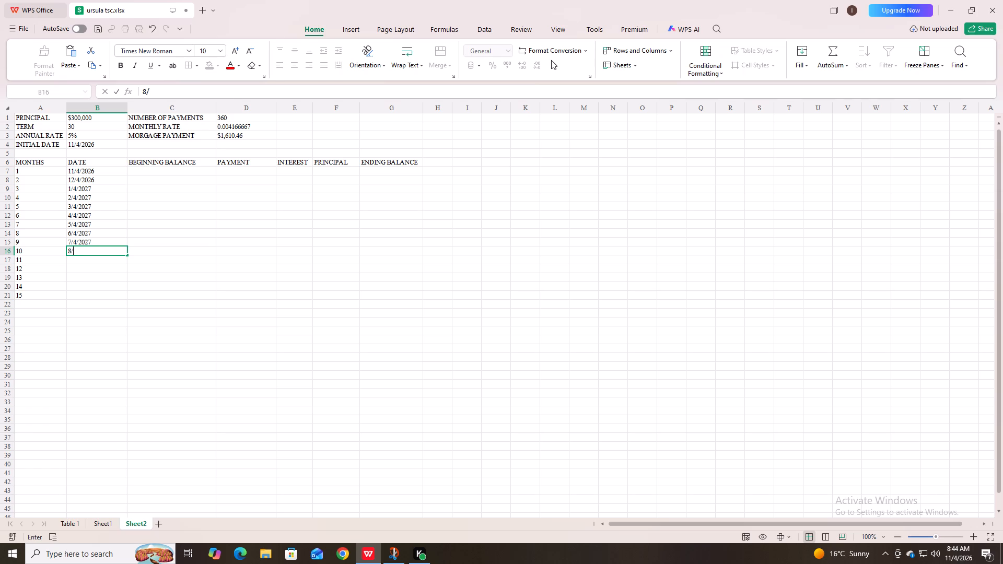
{"action": "key", "text": "4"}
{"action": "key", "text": "slash"}
{"action": "type", "text": "202"}
{"action": "key", "text": "7"}
{"action": "key", "text": "Down"}
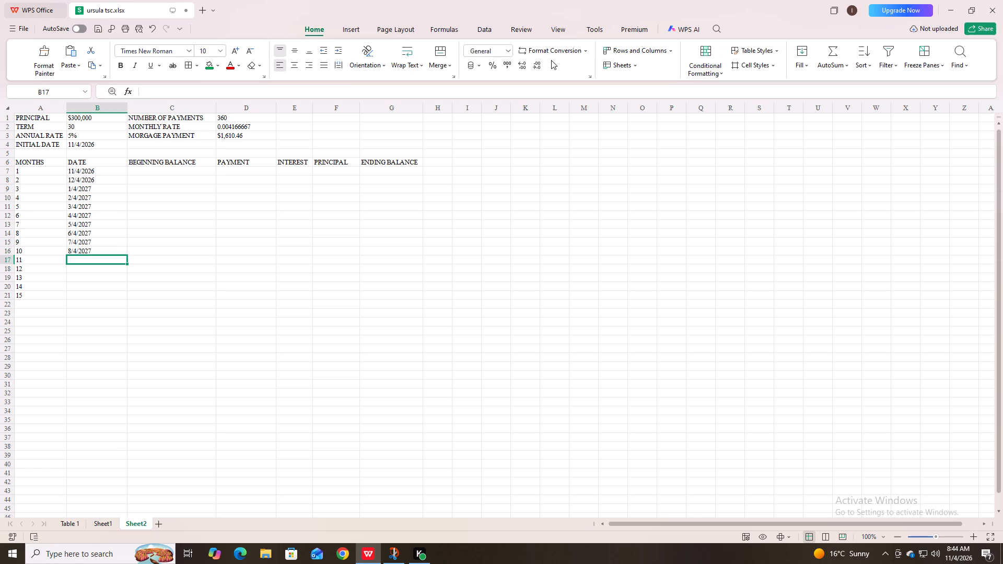
Enter 9/8/2027 in cell B17 as the DATE value for month 11.
{"action": "key", "text": "9"}
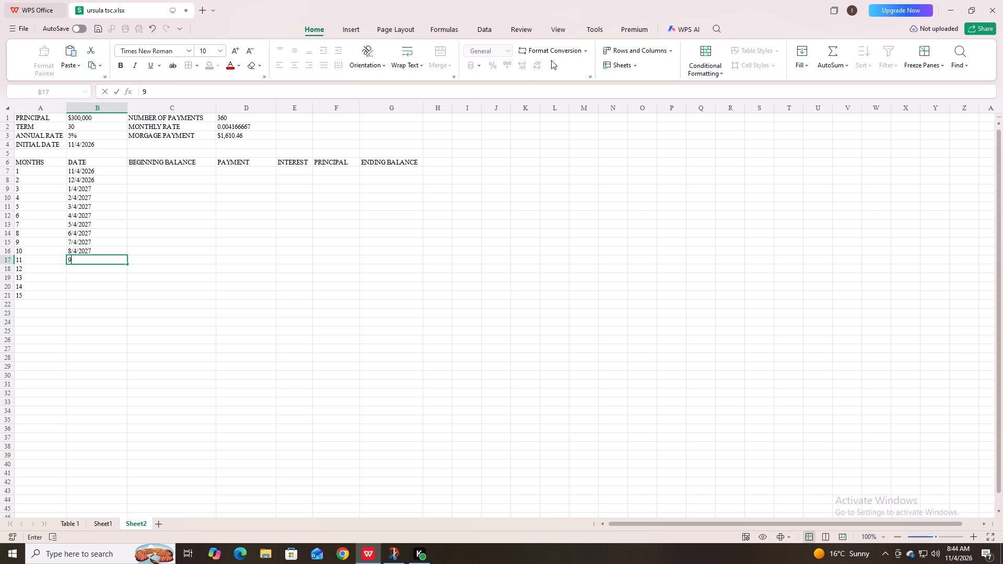
{"action": "key", "text": "slash"}
{"action": "key", "text": "8"}
{"action": "key", "text": "slash"}
{"action": "key", "text": "2"}
{"action": "key", "text": "0"}
{"action": "key", "text": "2"}
{"action": "key", "text": "7"}
{"action": "key", "text": "Down"}
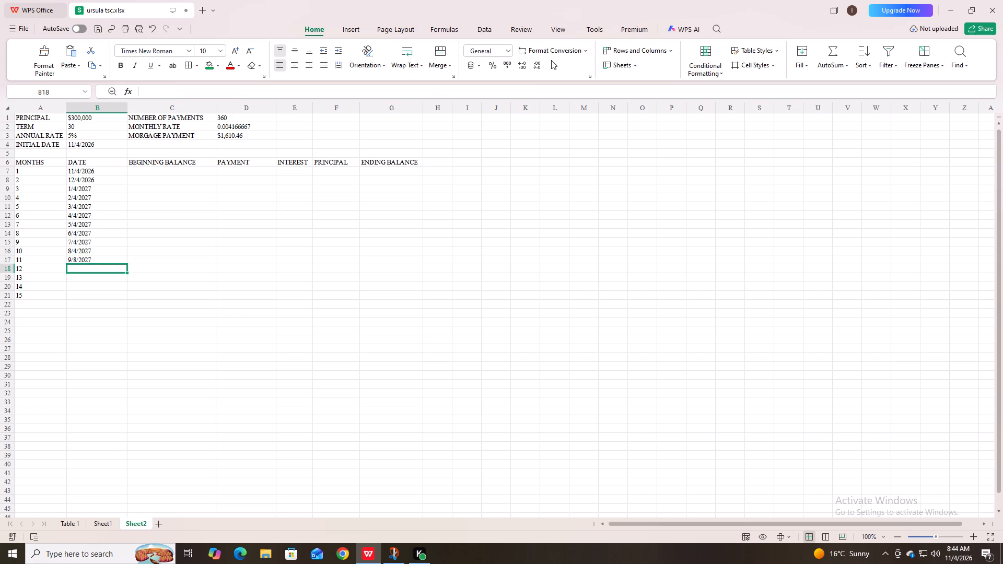
Enter 10/4/2027 in cell B18 as the DATE value for month 12.
{"action": "key", "text": "1"}
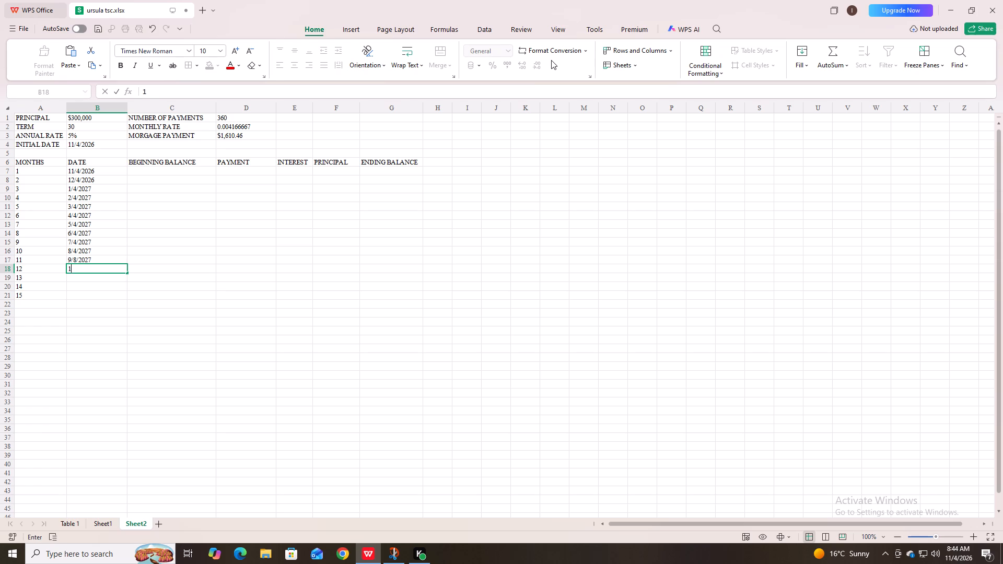
{"action": "key", "text": "0"}
{"action": "key", "text": "slash"}
{"action": "key", "text": "4"}
{"action": "key", "text": "slash"}
{"action": "key", "text": "2"}
{"action": "type", "text": "02"}
{"action": "key", "text": "7"}
{"action": "key", "text": "Down"}
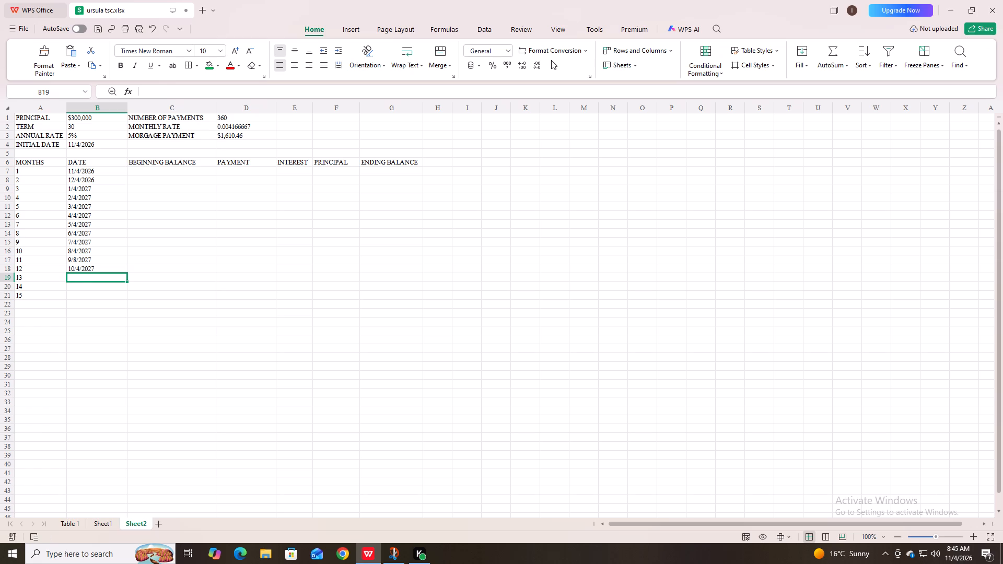
Enter 11/4/2027 in cell B19 as the DATE value for month 13.
{"action": "type", "text": "11"}
{"action": "key", "text": "slash"}
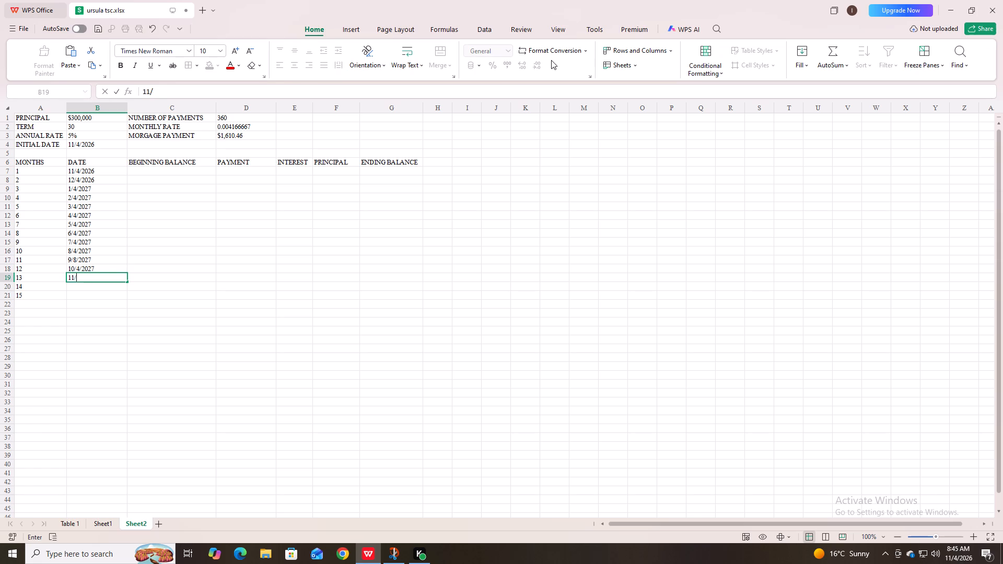
{"action": "key", "text": "4"}
{"action": "key", "text": "slash"}
{"action": "type", "text": "202"}
{"action": "key", "text": "7"}
{"action": "key", "text": "Down"}
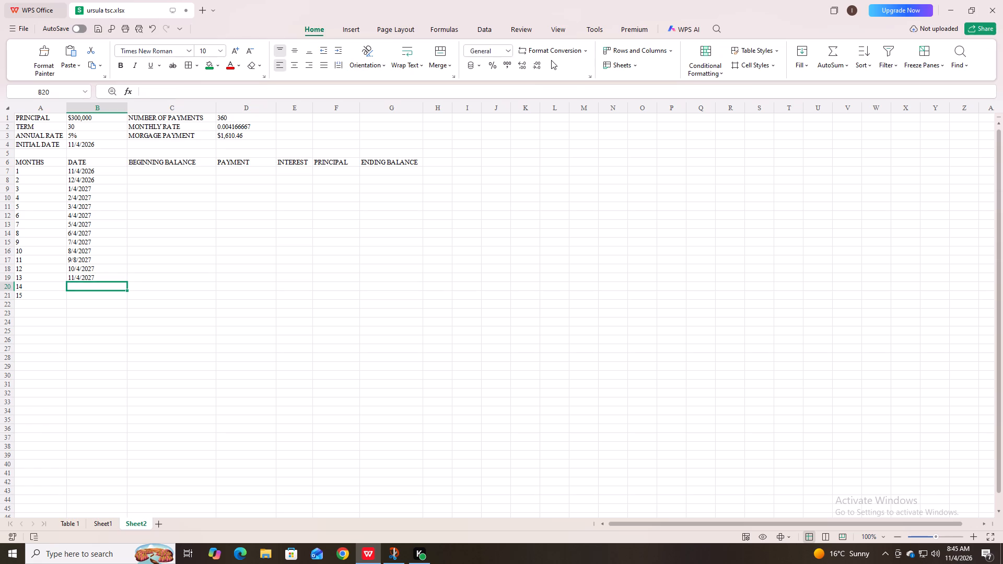
Enter 12/4/2027 in cell B20 as the DATE value for month 14.
{"action": "type", "text": "12"}
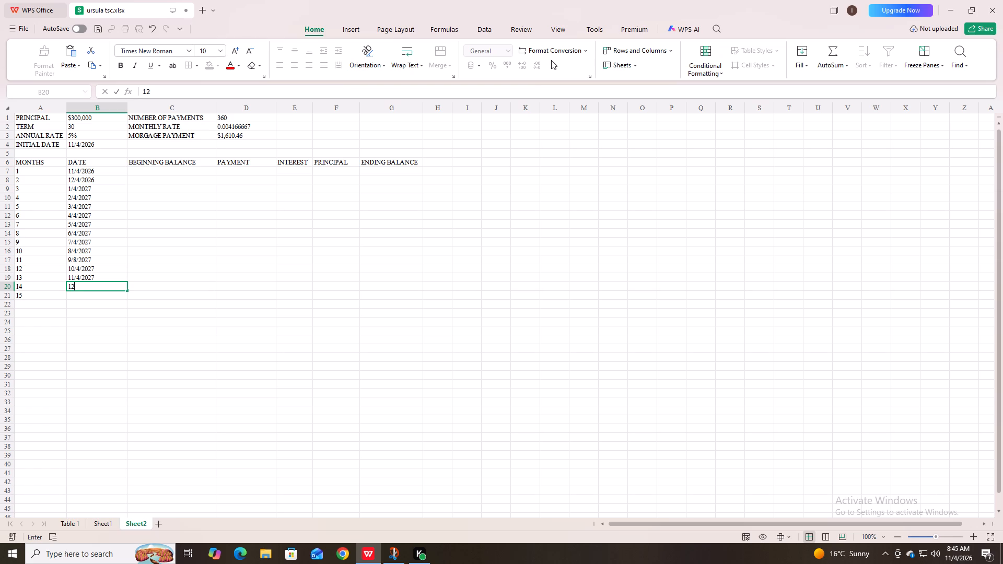
{"action": "key", "text": "slash"}
{"action": "key", "text": "4"}
{"action": "key", "text": "slash"}
{"action": "key", "text": "2"}
{"action": "key", "text": "0"}
{"action": "key", "text": "2"}
{"action": "key", "text": "7"}
{"action": "key", "text": "Down"}
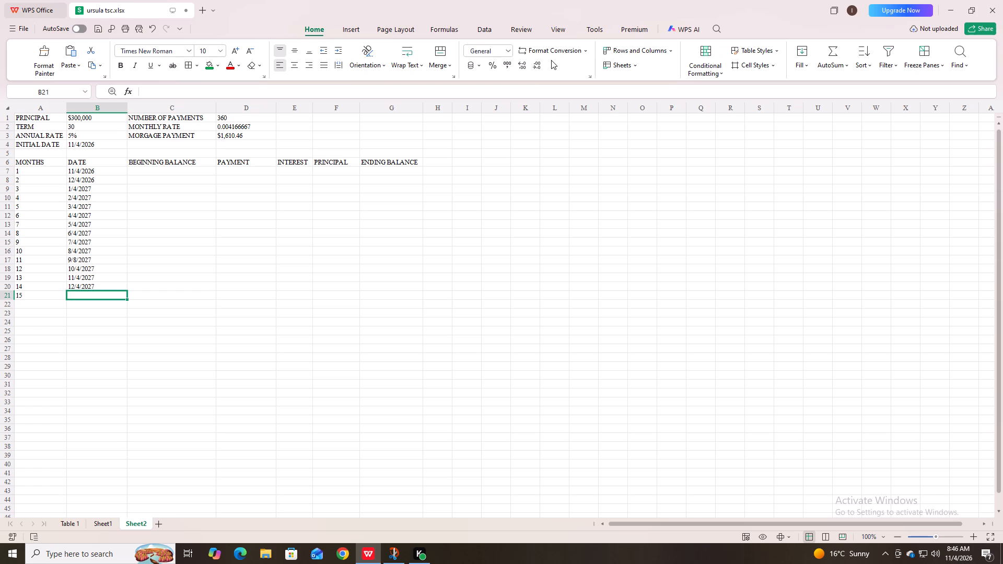
Enter 1/4/2028 in cell B21 as the DATE value for month 15.
{"action": "key", "text": "1"}
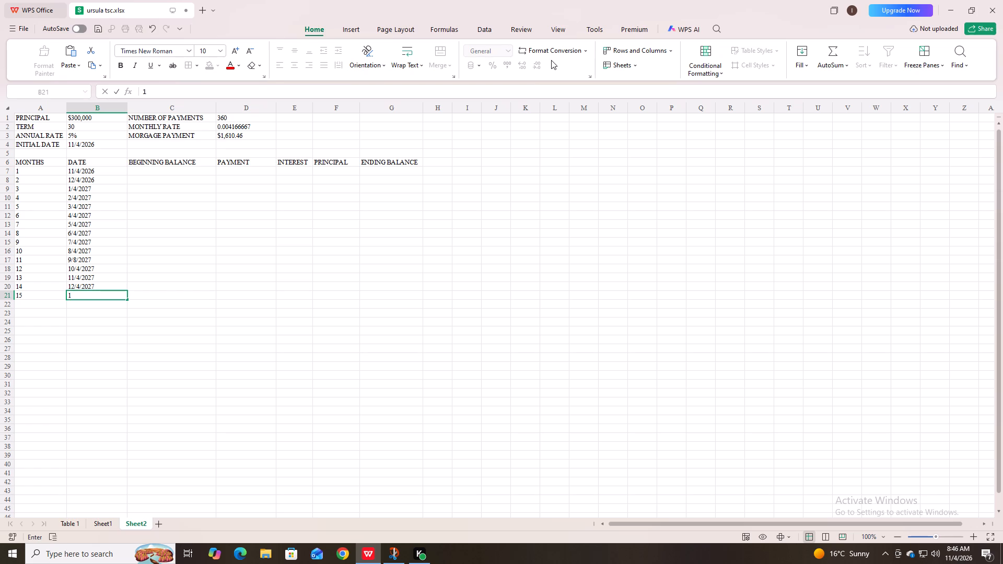
{"action": "key", "text": "slash"}
{"action": "key", "text": "4"}
{"action": "key", "text": "slash"}
{"action": "key", "text": "2"}
{"action": "key", "text": "0"}
{"action": "key", "text": "2"}
{"action": "key", "text": "8"}
{"action": "left_click", "coordinate": [154, 135]}
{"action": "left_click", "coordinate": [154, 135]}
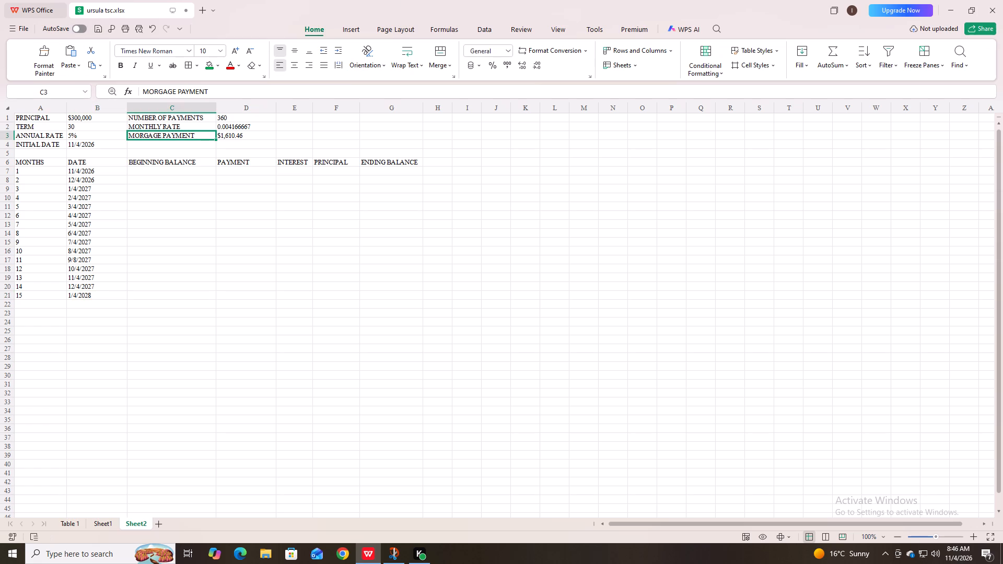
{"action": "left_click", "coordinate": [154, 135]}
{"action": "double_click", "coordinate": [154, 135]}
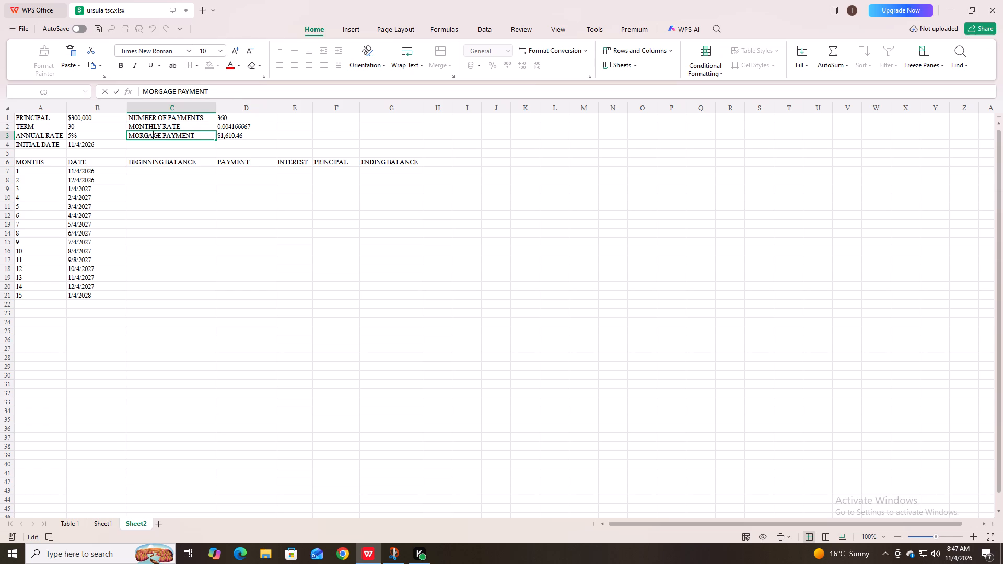
Correct the month 11 DATE value in cell B17 to 9/4/2027.
{"action": "double_click", "coordinate": [77, 261]}
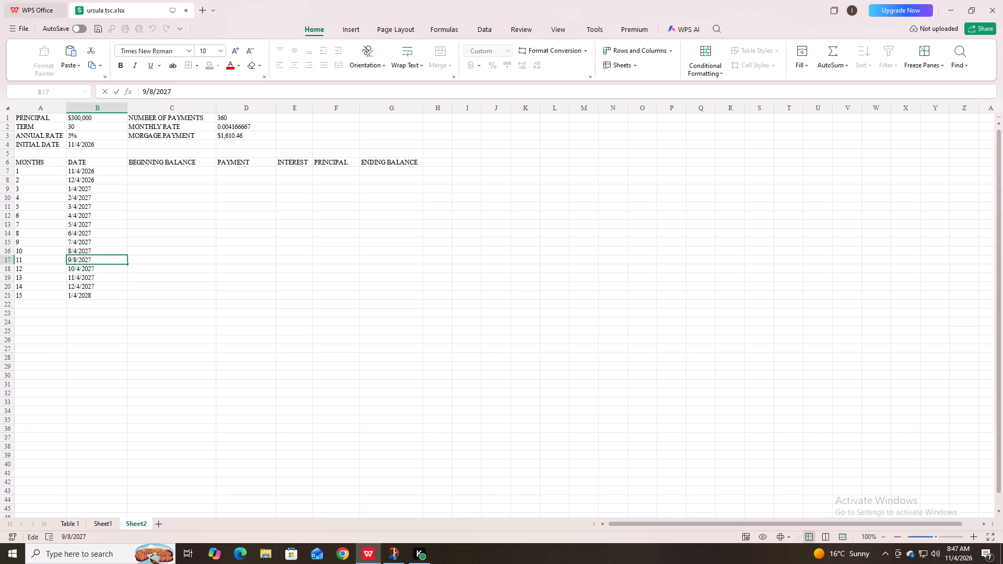
{"action": "key", "text": "BackSpace"}
{"action": "key", "text": "4"}
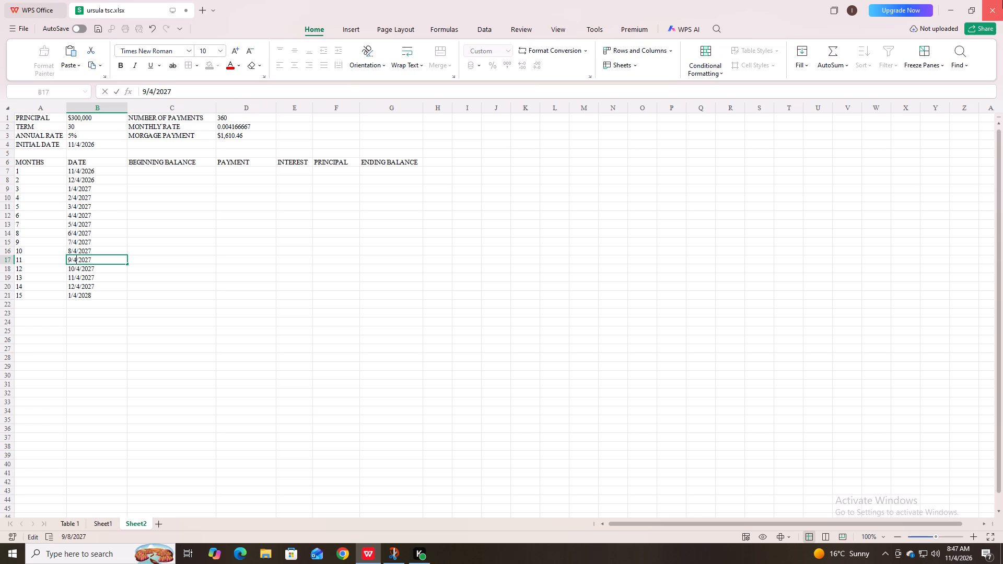
{"action": "left_click", "coordinate": [194, 170]}
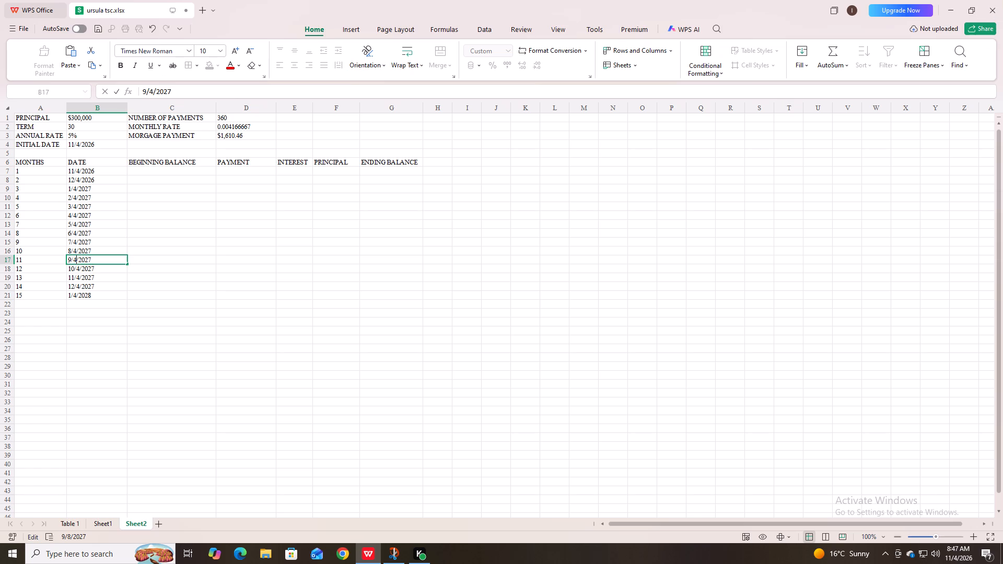
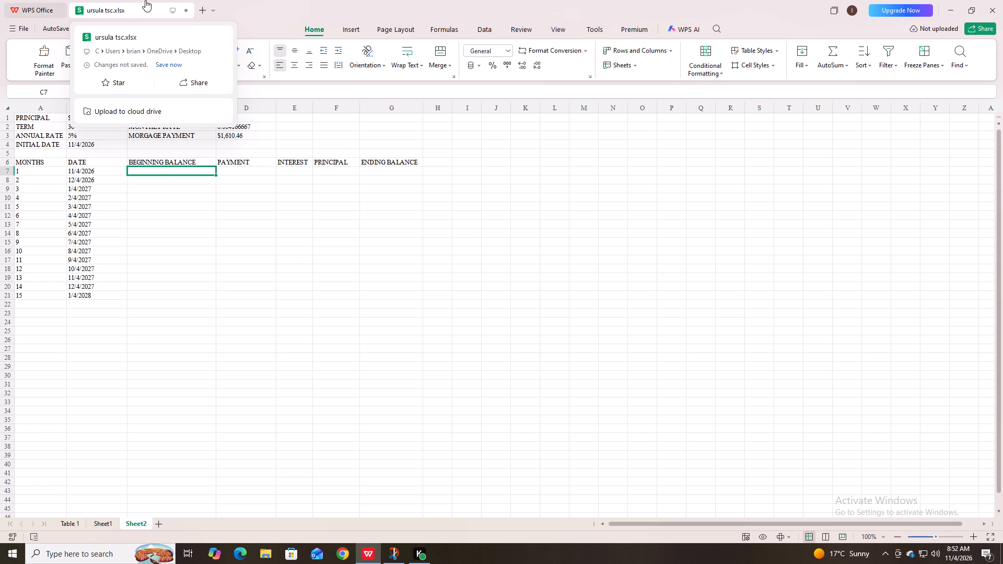
Enter the formula =B1 in cell C7 as the BEGINNING BALANCE for month 1.
{"action": "key", "text": "equal"}
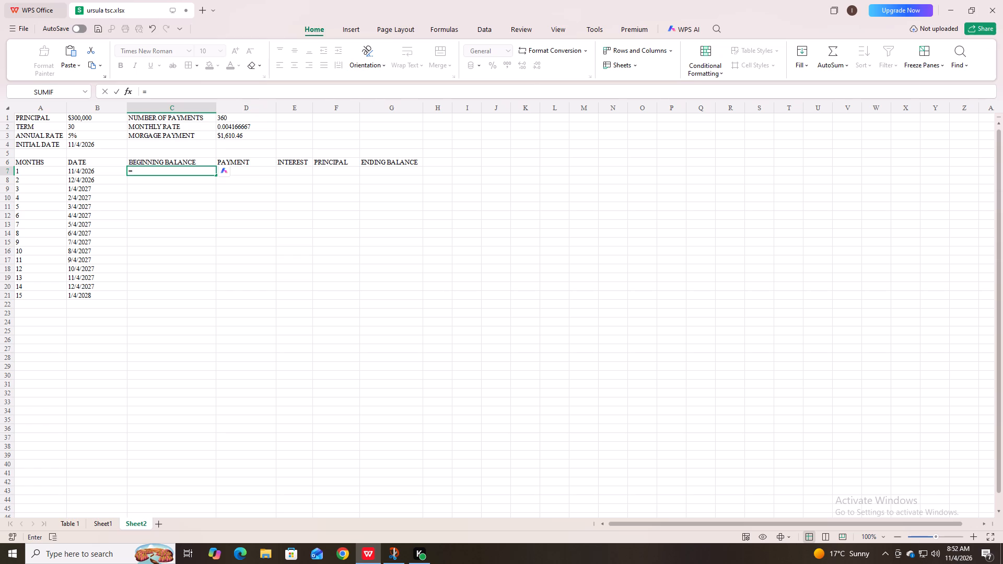
{"action": "type", "text": "B1"}
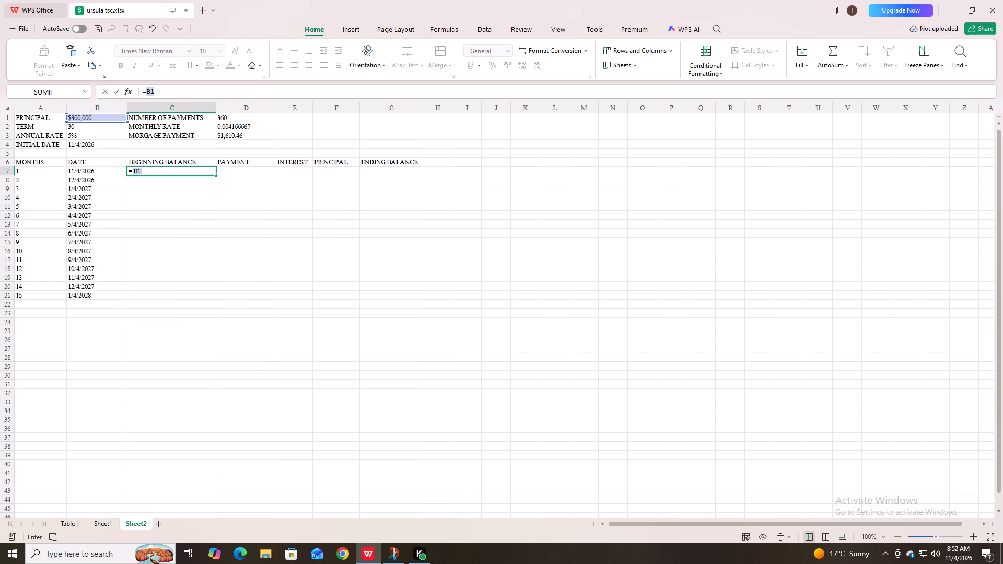
{"action": "key", "text": "Down"}
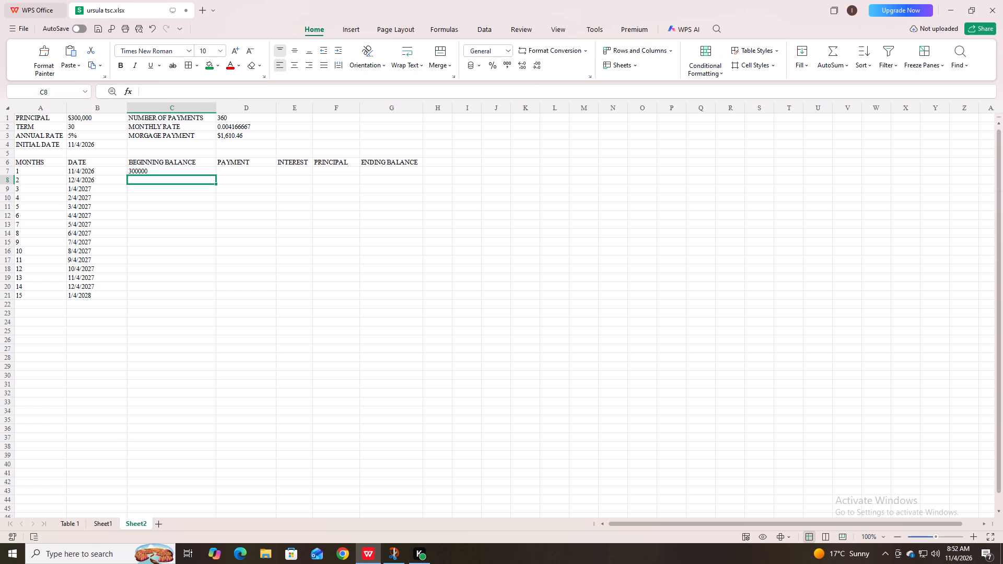
Select cell D7 for the month 1 PAYMENT entry.
{"action": "left_click", "coordinate": [243, 172]}
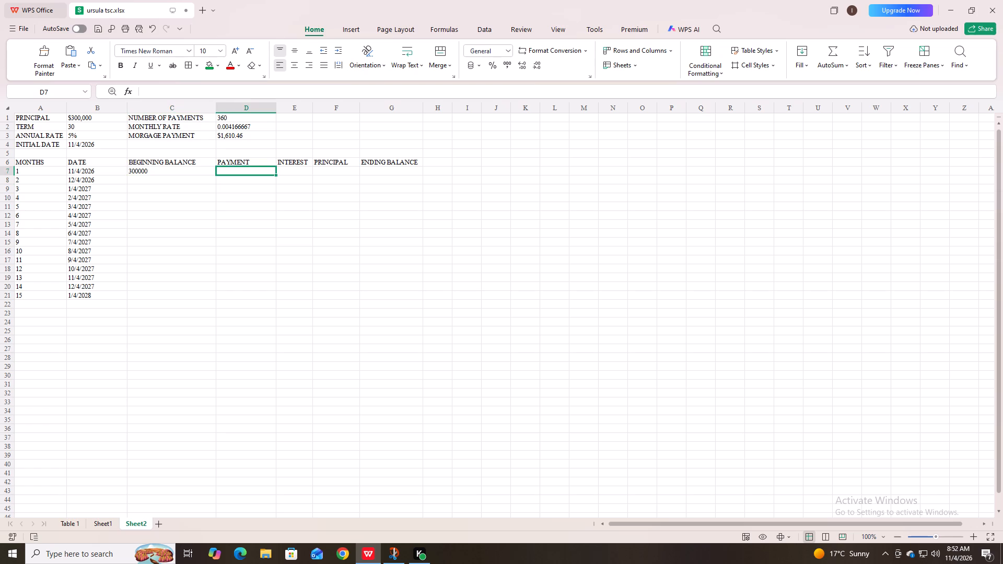
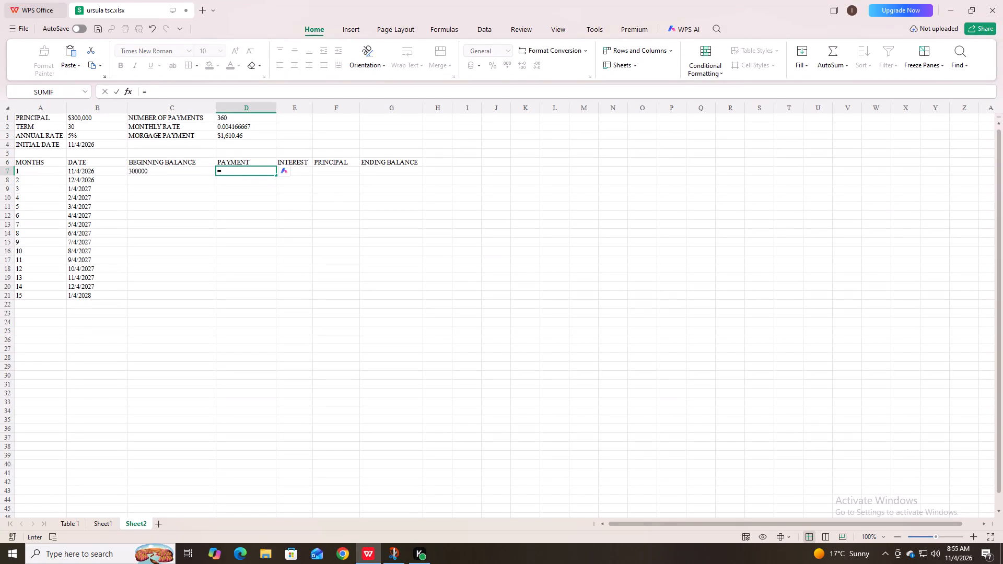
Enter the formula =D3 in cell D7 as the PAYMENT for month 1.
{"action": "type", "text": "D3"}
{"action": "key", "text": "Return"}
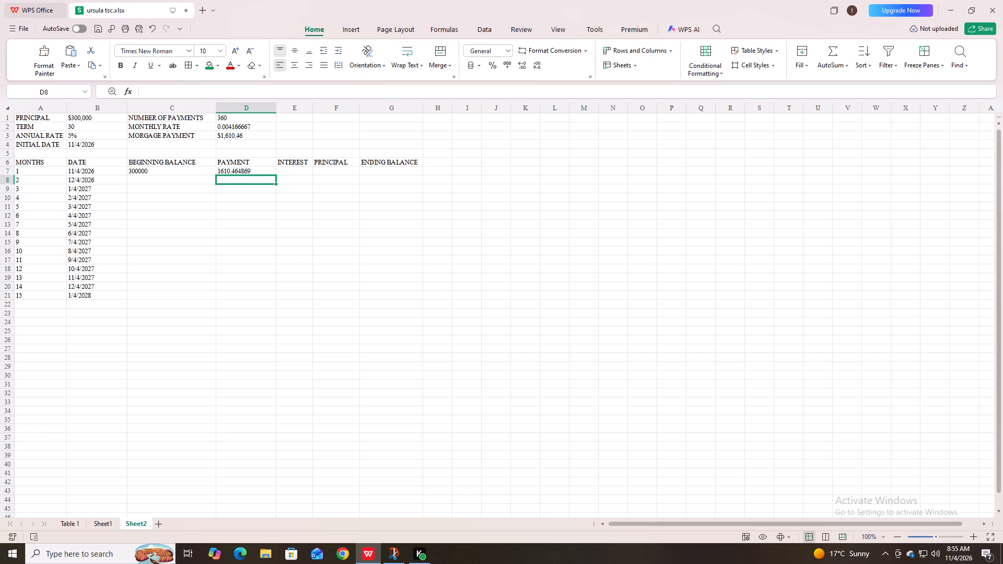
Select cell E7 for the month 1 INTEREST entry.
{"action": "left_click", "coordinate": [296, 173]}
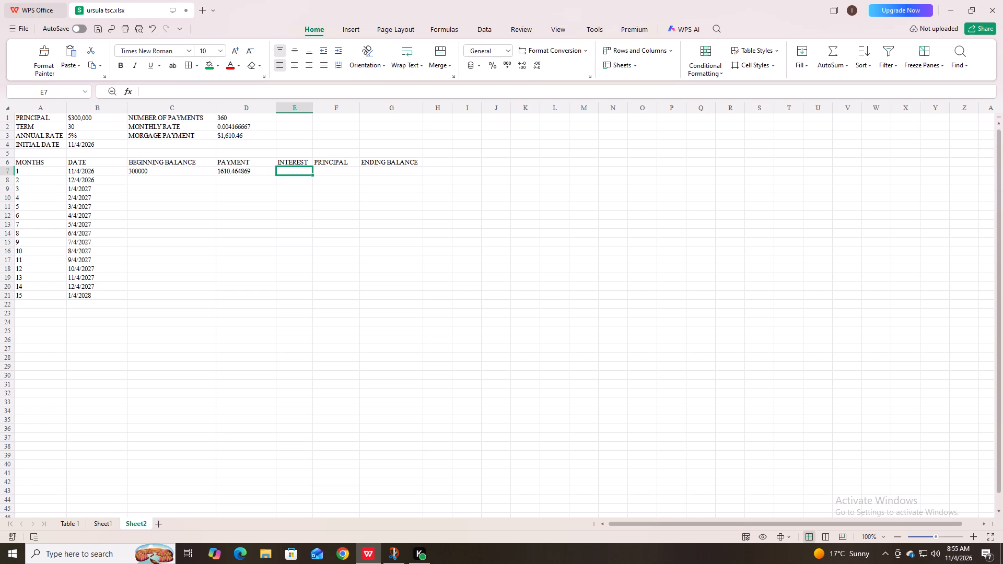
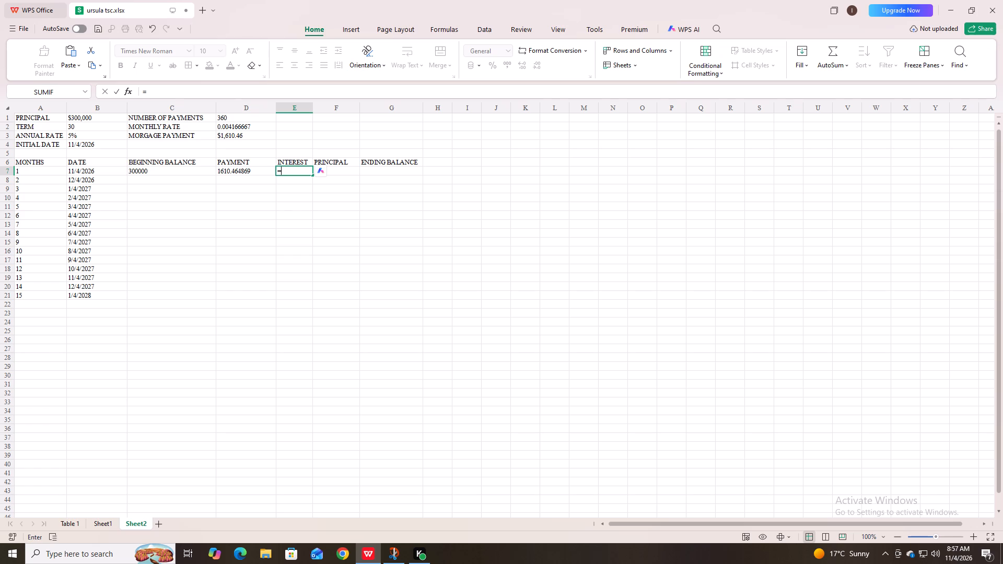
Enter the formula =C7*D2 in cell E7 as the INTEREST for month 1.
{"action": "key", "text": "c"}
{"action": "key", "text": "7"}
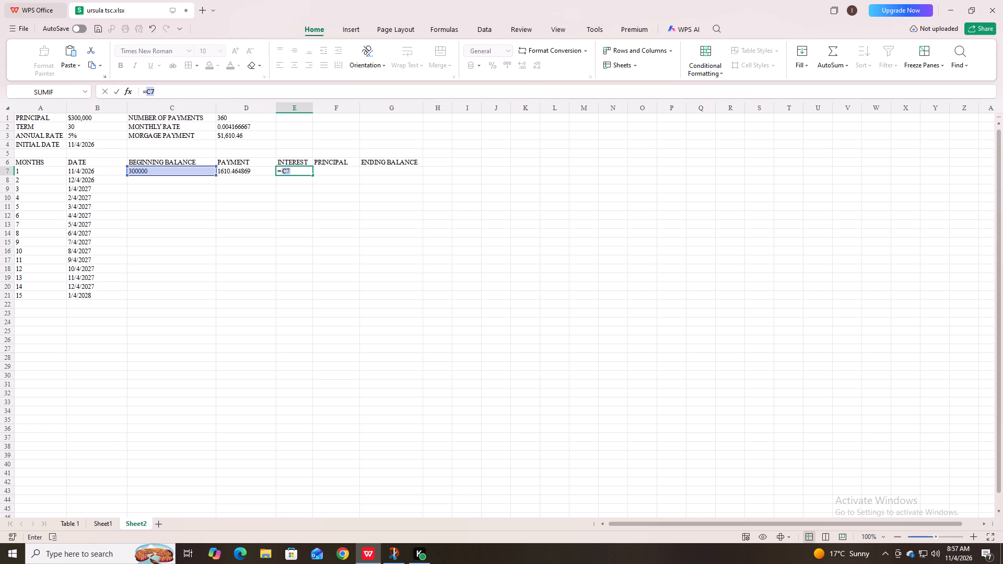
{"action": "key", "text": "asterisk"}
{"action": "type", "text": "D2"}
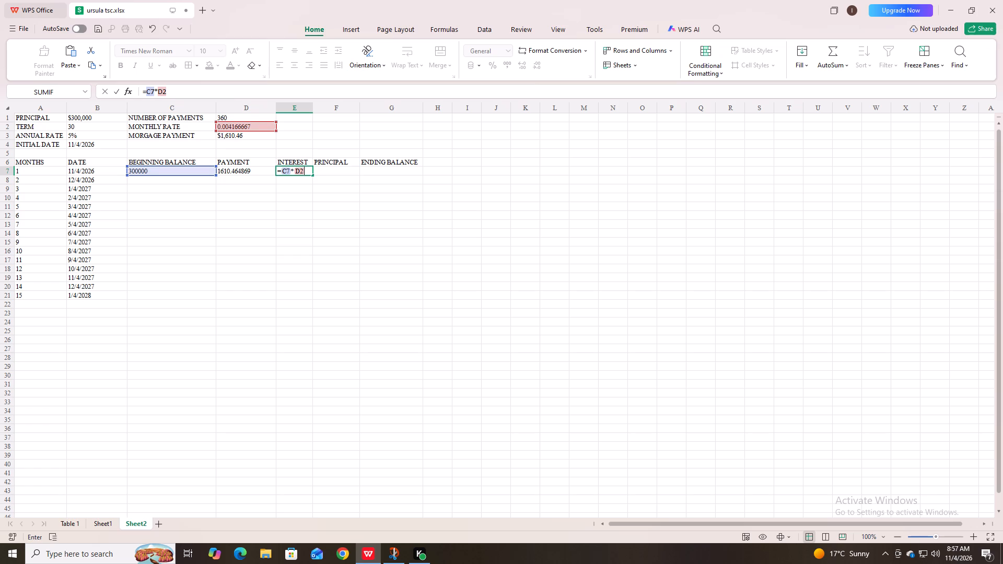
{"action": "key", "text": "Return"}
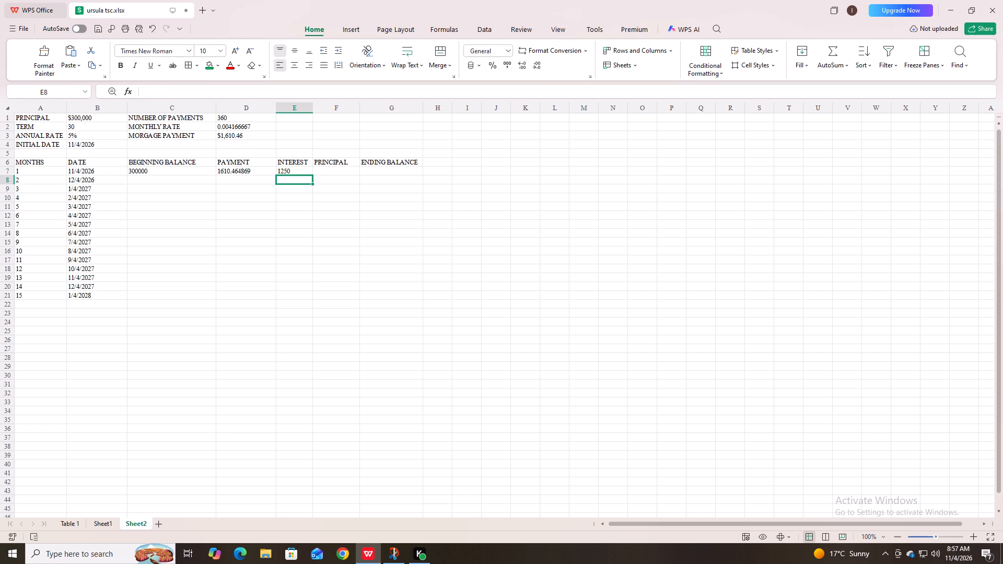
Select cell F7 for the month 1 PRINCIPAL entry.
{"action": "left_click", "coordinate": [344, 168]}
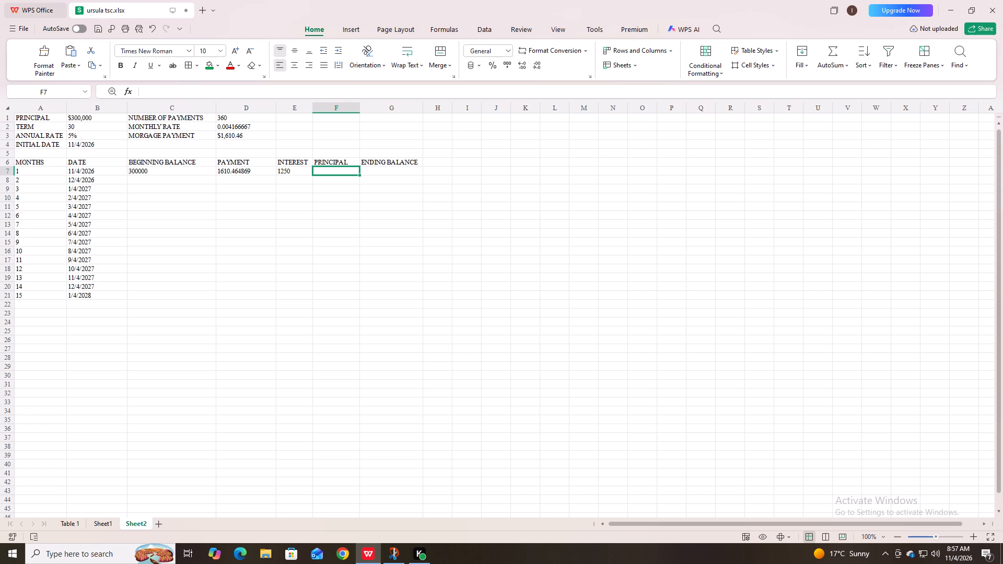
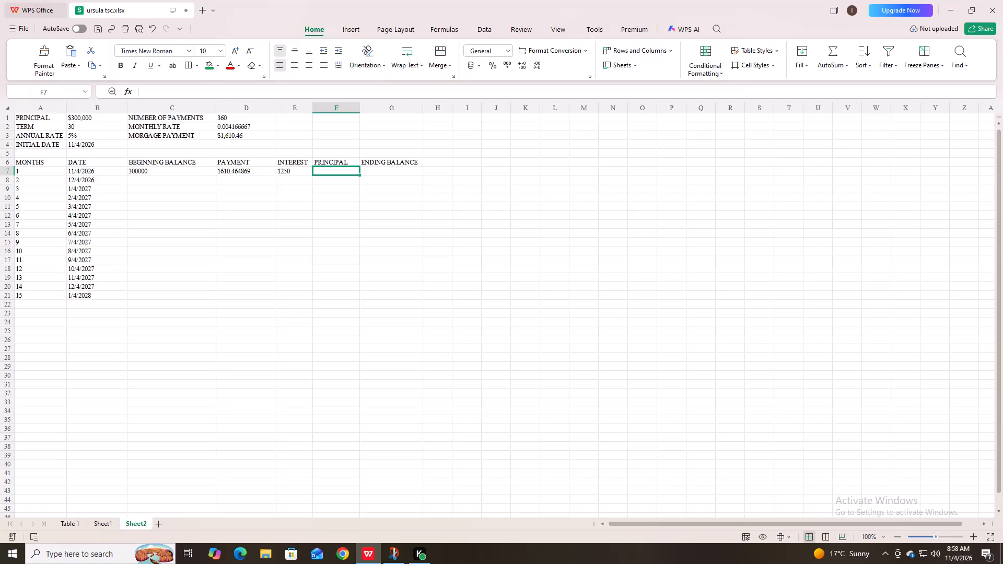
Enter the formula =D7-E7 in cell F7 as the PRINCIPAL for month 1.
{"action": "key", "text": "equal"}
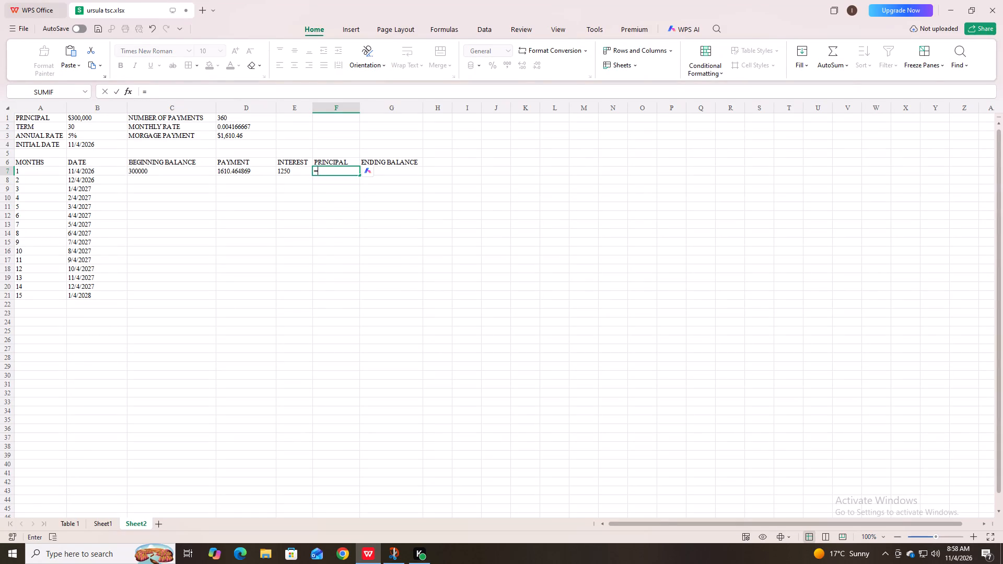
{"action": "key", "text": "d"}
{"action": "key", "text": "7"}
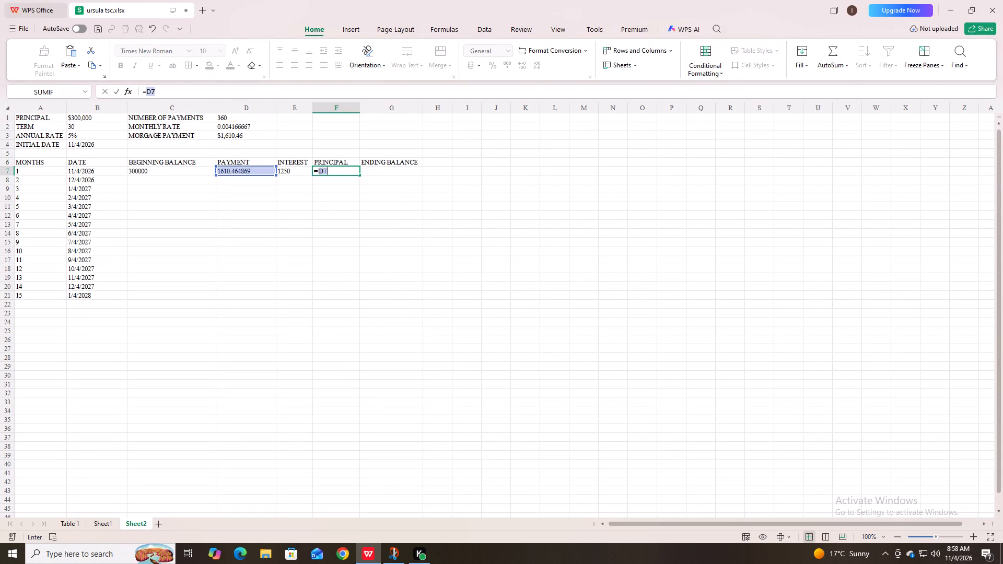
{"action": "key", "text": "minus"}
{"action": "key", "text": "e"}
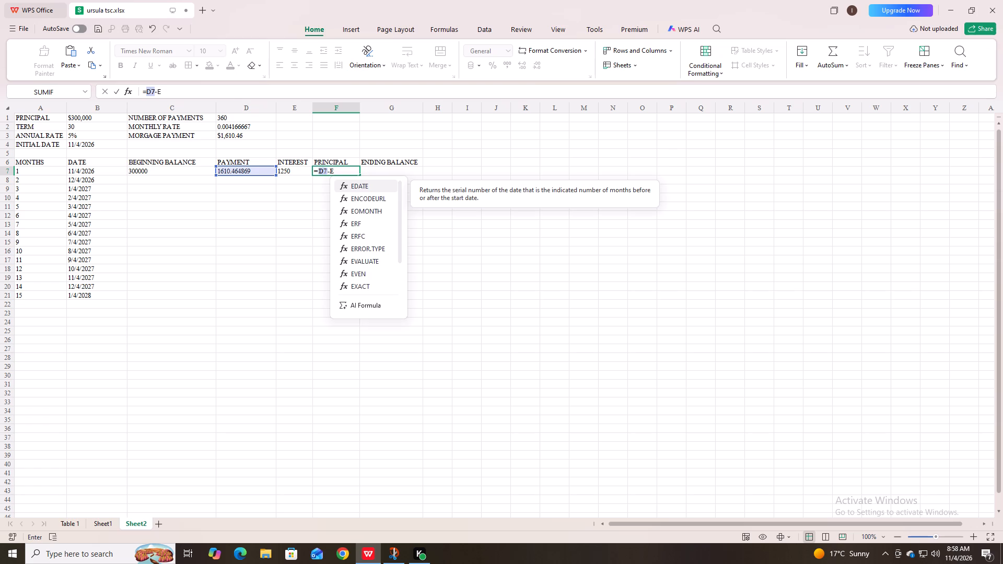
{"action": "key", "text": "7"}
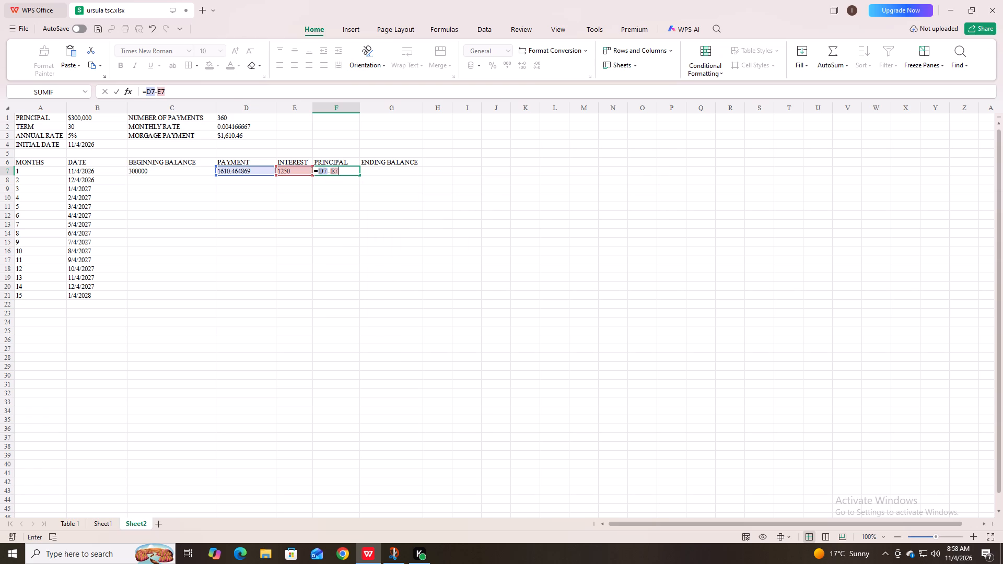
{"action": "key", "text": "Return"}
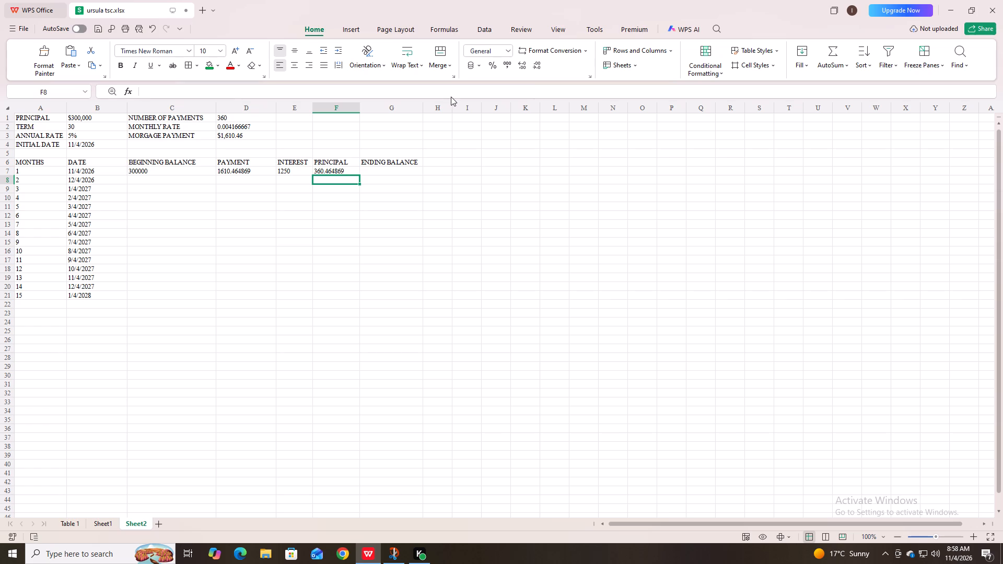
Enter the formula =C7-F7 in cell G7 as the ENDING BALANCE for month 1.
{"action": "left_click", "coordinate": [414, 169]}
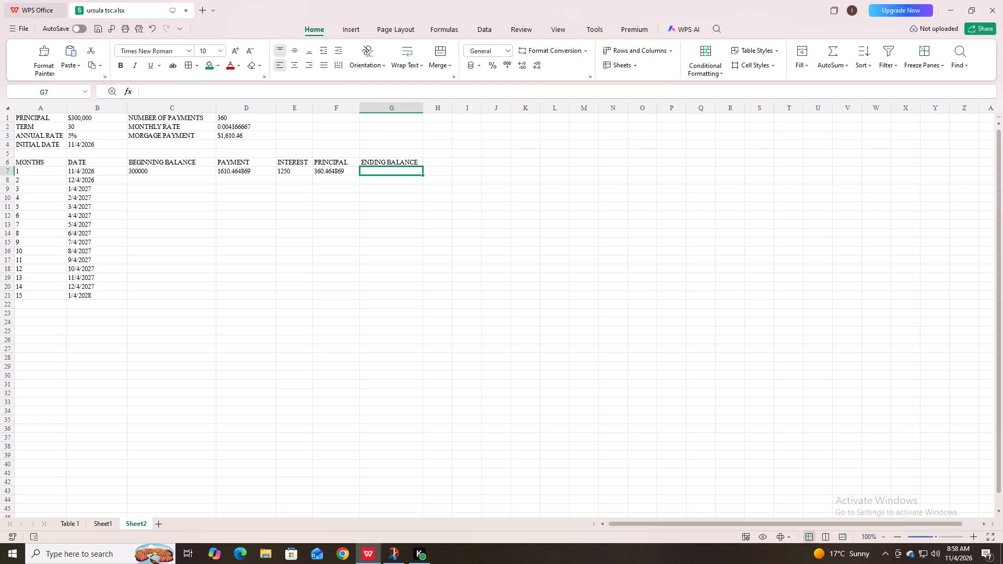
{"action": "scroll", "coordinate": [413, 169], "scroll_direction": "up", "scroll_amount": 1}
{"action": "key", "text": "equal"}
{"action": "key", "text": "c"}
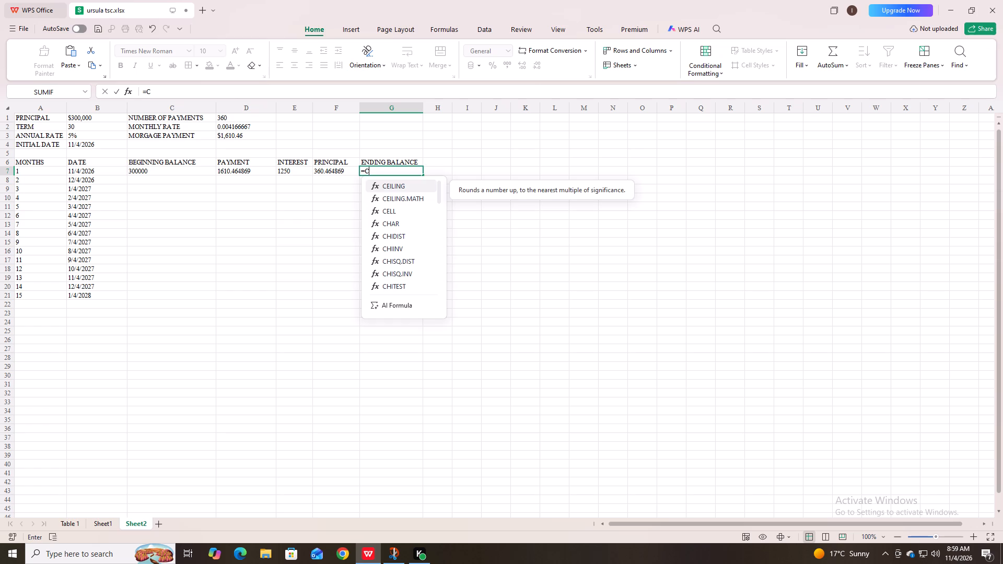
{"action": "key", "text": "7"}
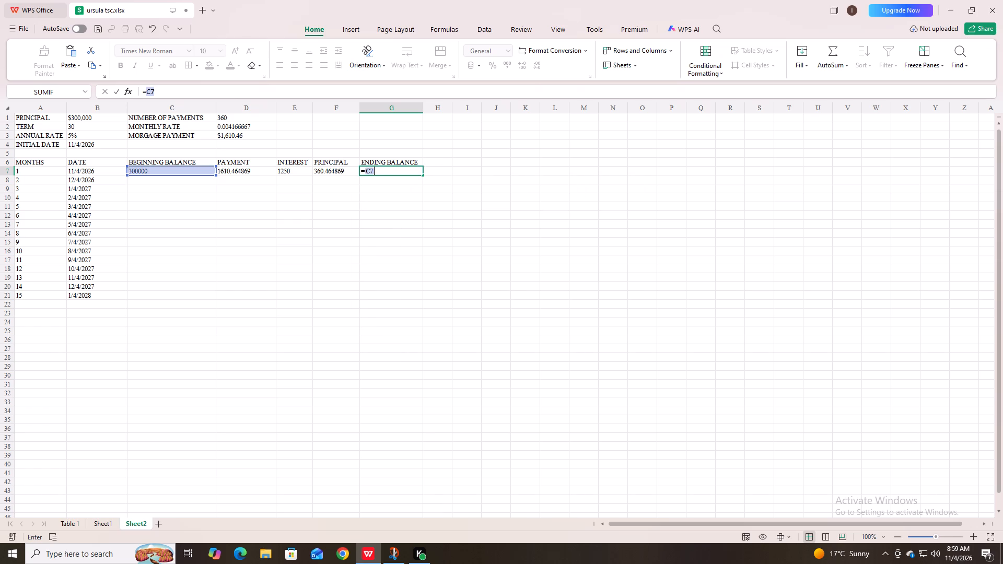
{"action": "key", "text": "minus"}
{"action": "key", "text": "f"}
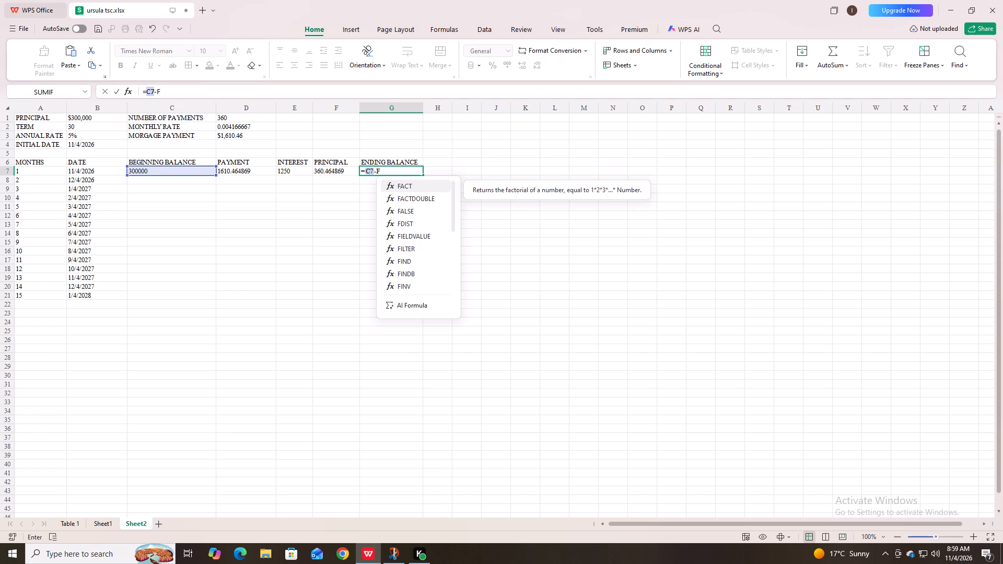
{"action": "key", "text": "7"}
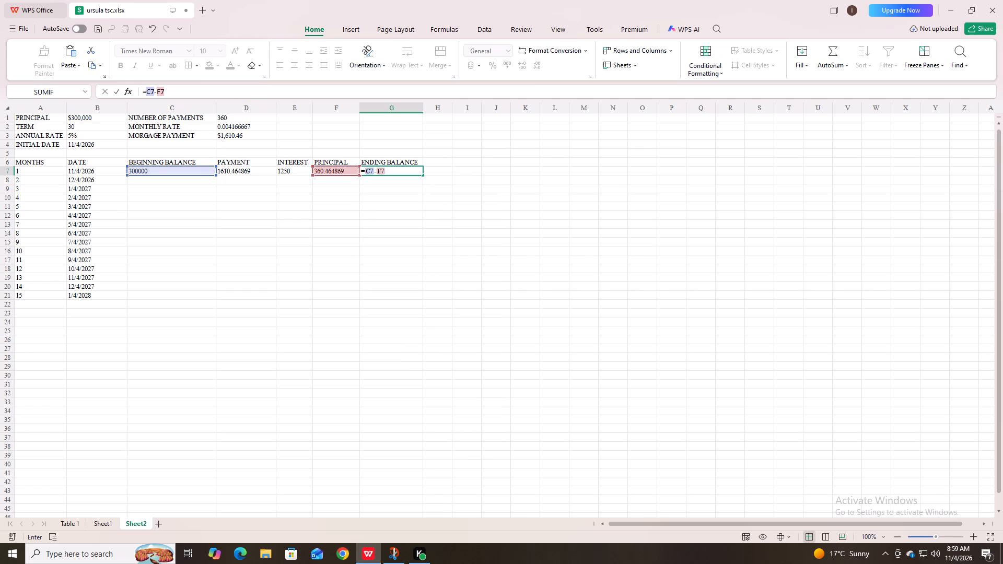
{"action": "key", "text": "Return"}
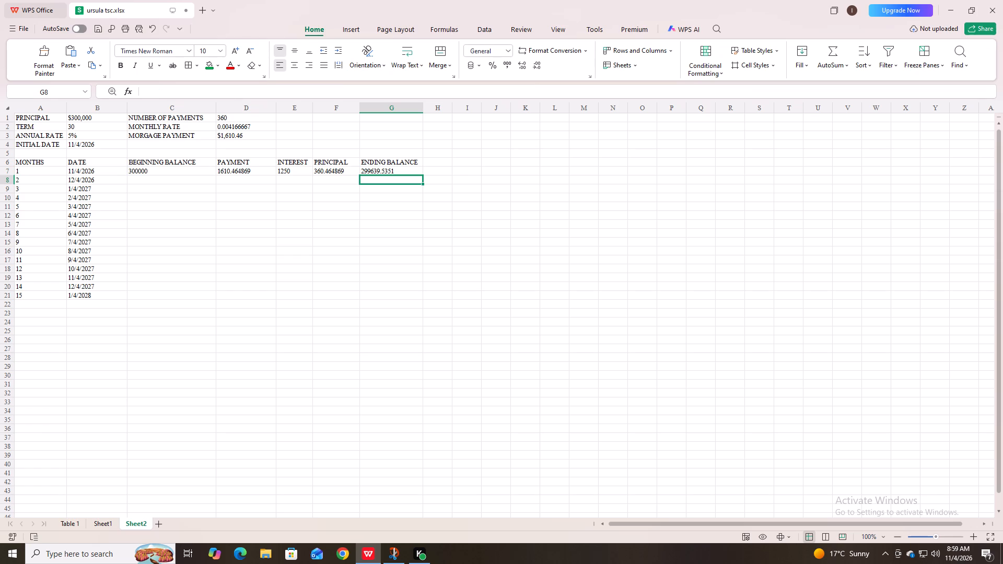
Select cell C8 for the month 2 BEGINNING BALANCE entry.
{"action": "left_click", "coordinate": [146, 179]}
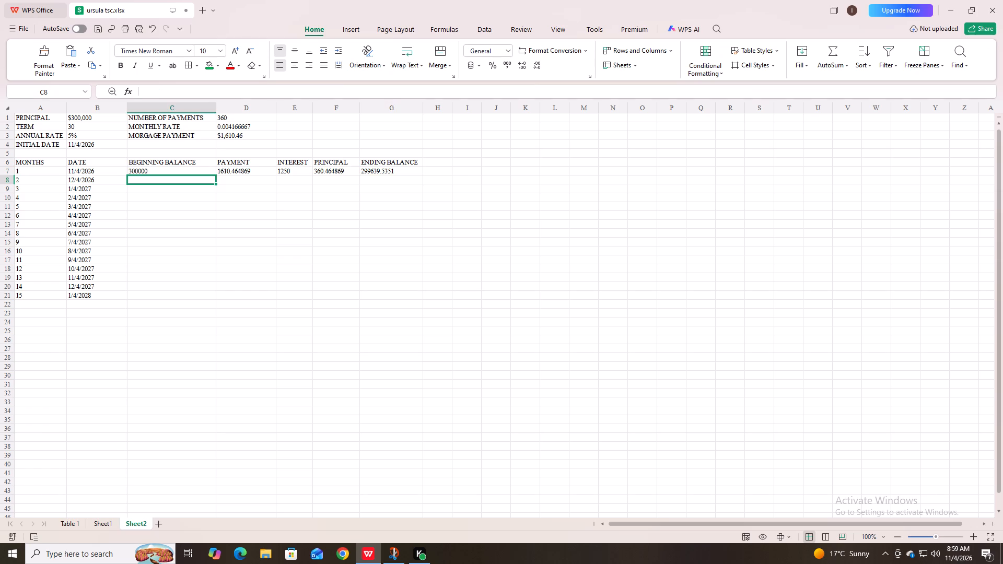
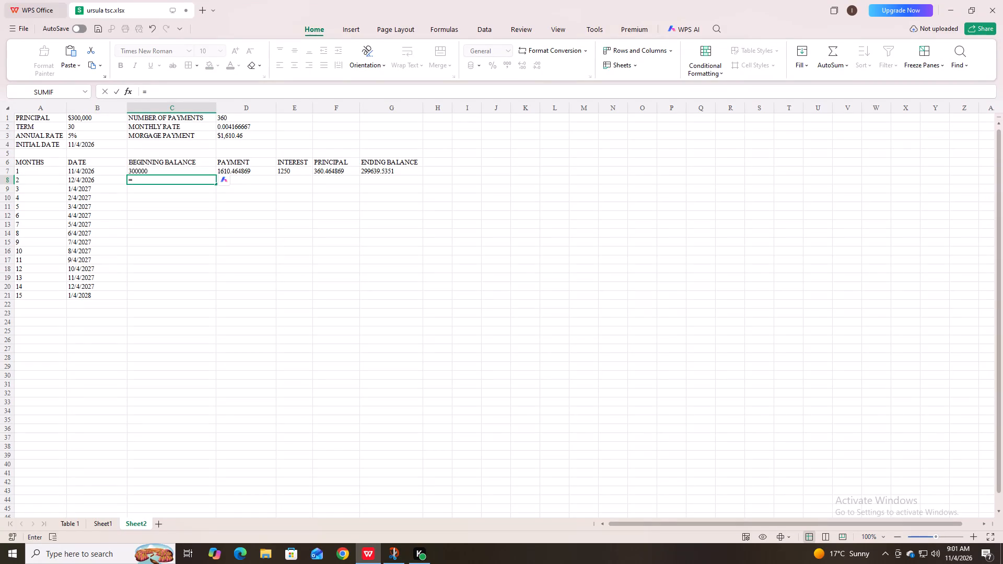
Enter the formula =G7 in cell C8 as the BEGINNING BALANCE for month 2.
{"action": "key", "text": "g"}
{"action": "key", "text": "7"}
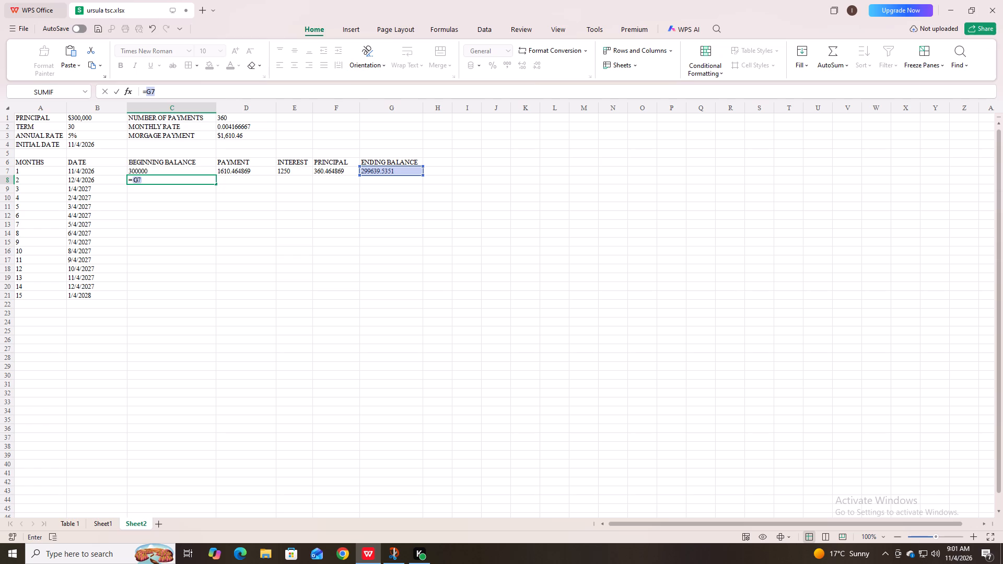
{"action": "key", "text": "Return"}
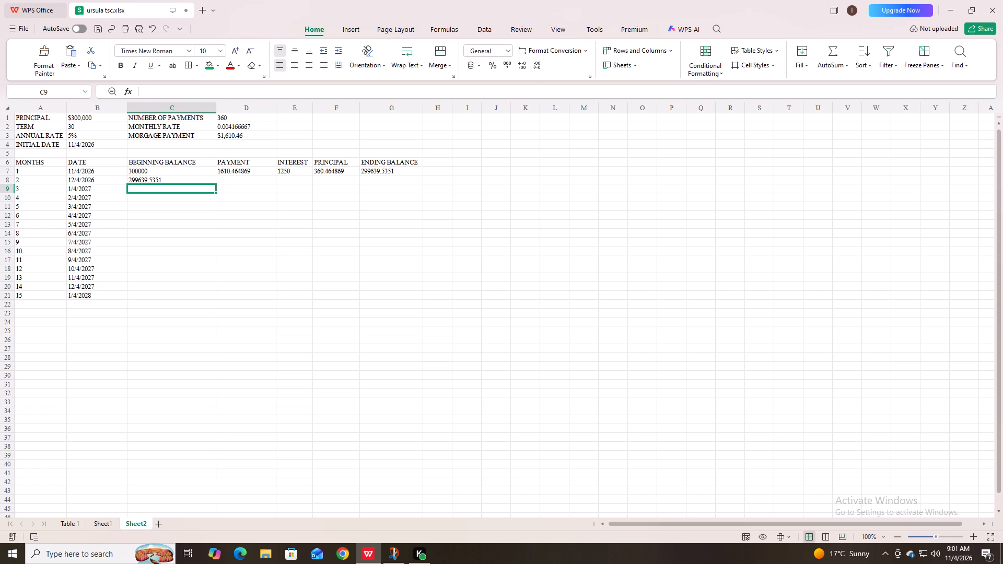
Enter the formula =$D$3 in cell D8 as the PAYMENT for month 2.
{"action": "left_click", "coordinate": [239, 180]}
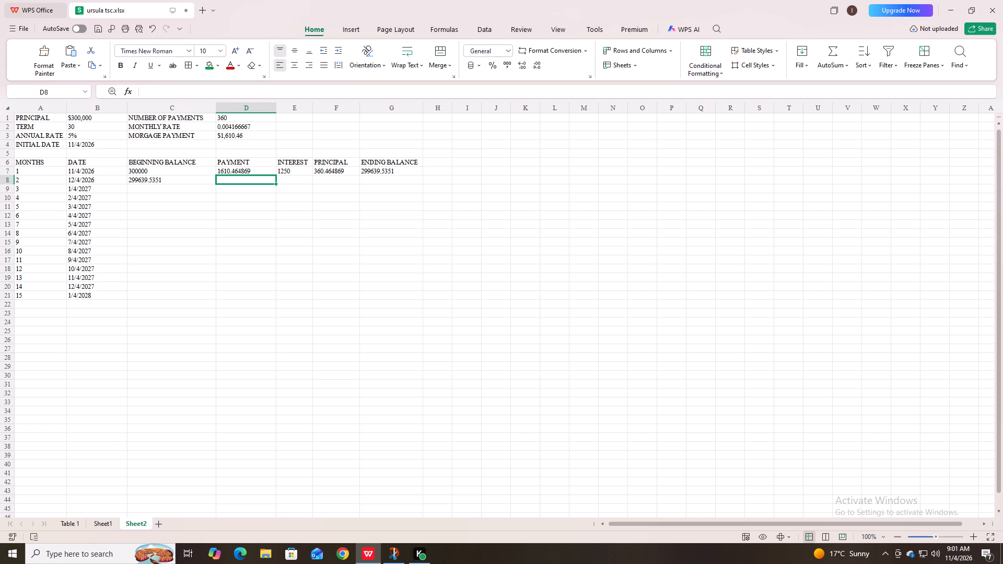
{"action": "key", "text": "equal"}
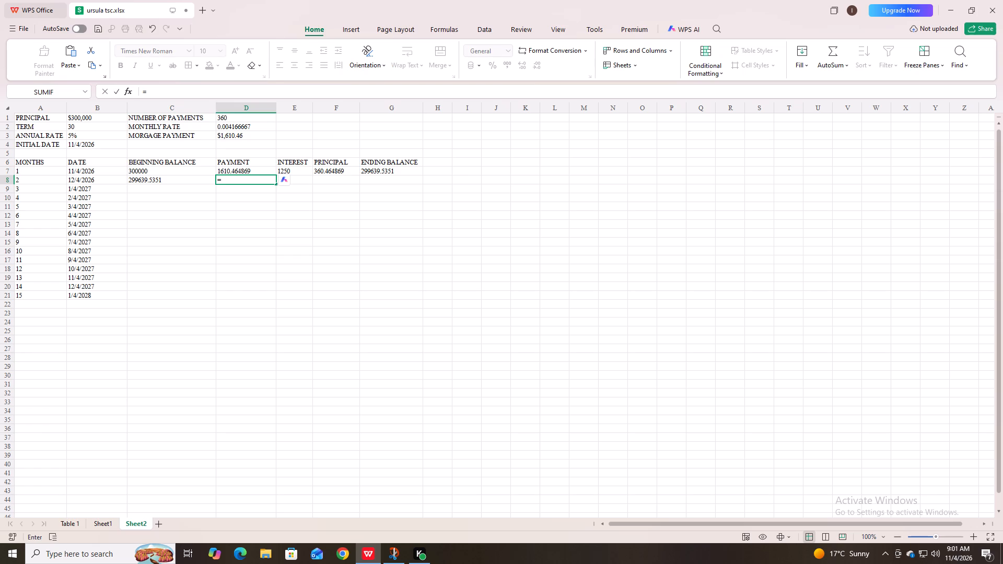
{"action": "key", "text": "4"}
{"action": "key", "text": "BackSpace"}
{"action": "type", "text": "4d"}
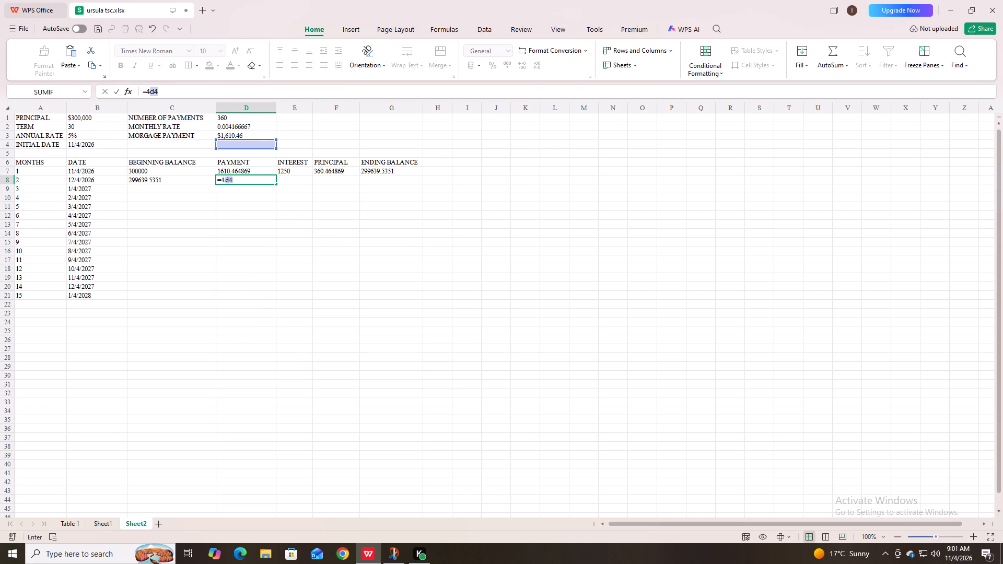
{"action": "key", "text": "BackSpace"}
{"action": "key", "text": "BackSpace"}
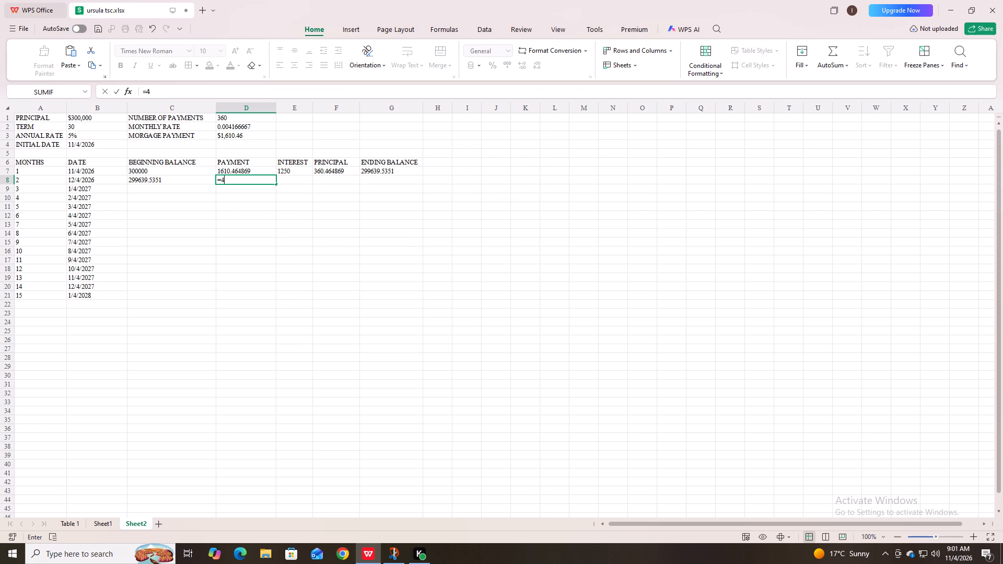
{"action": "key", "text": "BackSpace"}
{"action": "key", "text": "shift+dollar"}
{"action": "key", "text": "d"}
{"action": "key", "text": "shift+dollar"}
{"action": "key", "text": "3"}
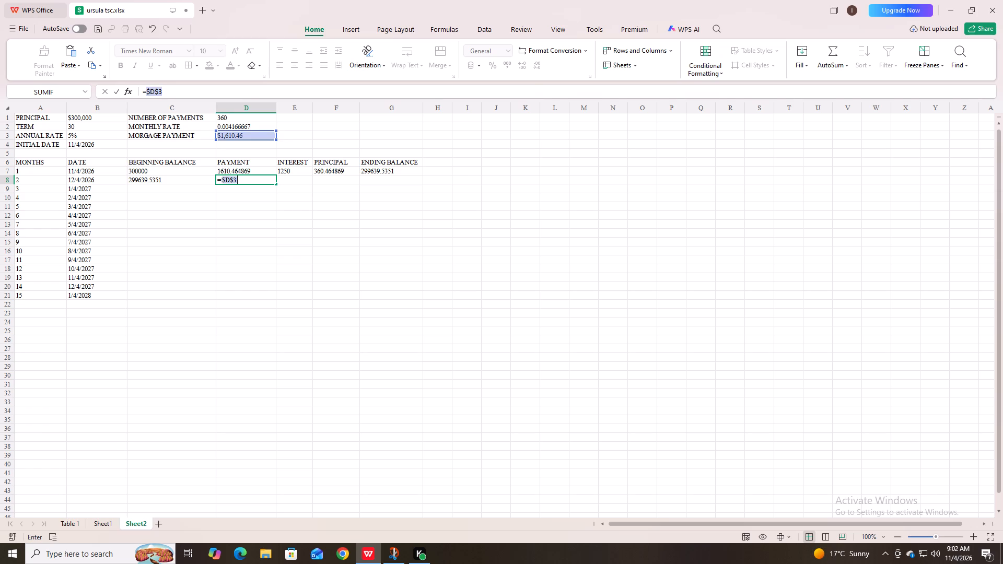
{"action": "key", "text": "Return"}
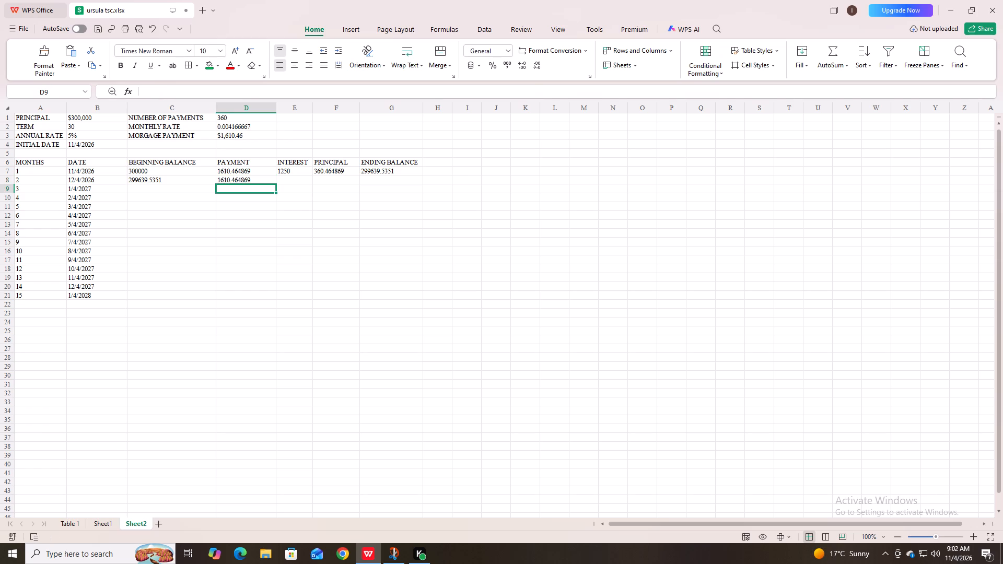
Select cell E8 for the month 2 INTEREST entry.
{"action": "left_click", "coordinate": [304, 183]}
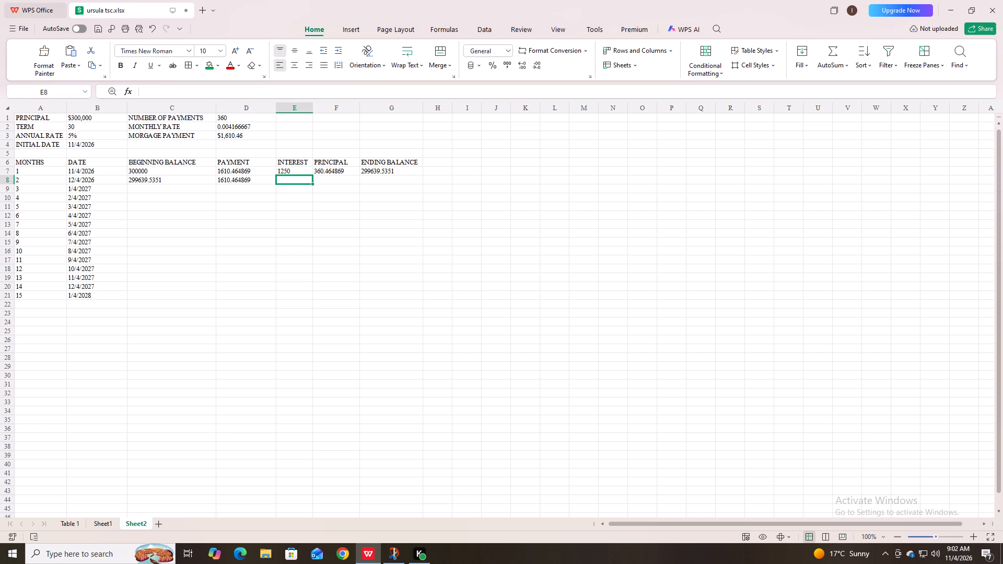
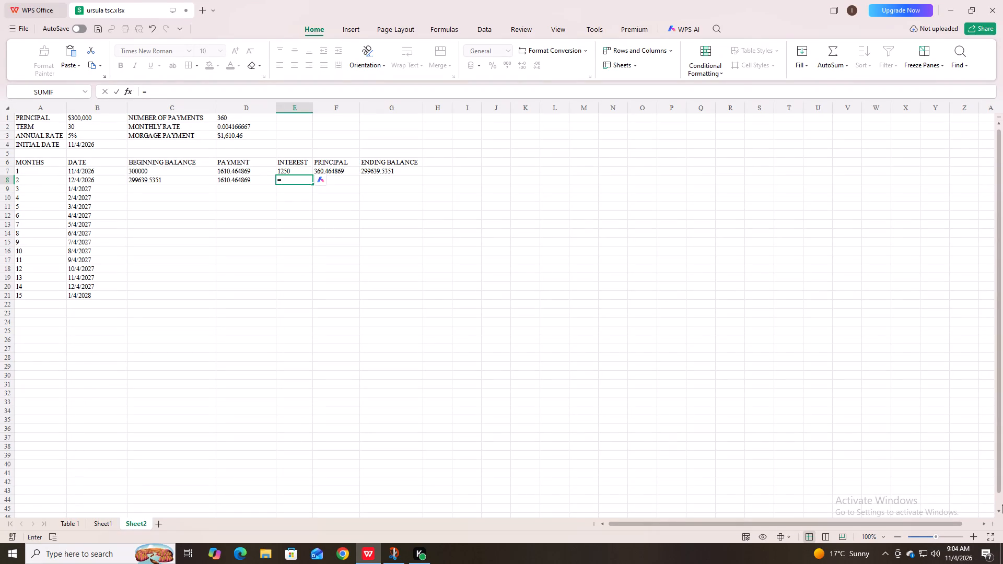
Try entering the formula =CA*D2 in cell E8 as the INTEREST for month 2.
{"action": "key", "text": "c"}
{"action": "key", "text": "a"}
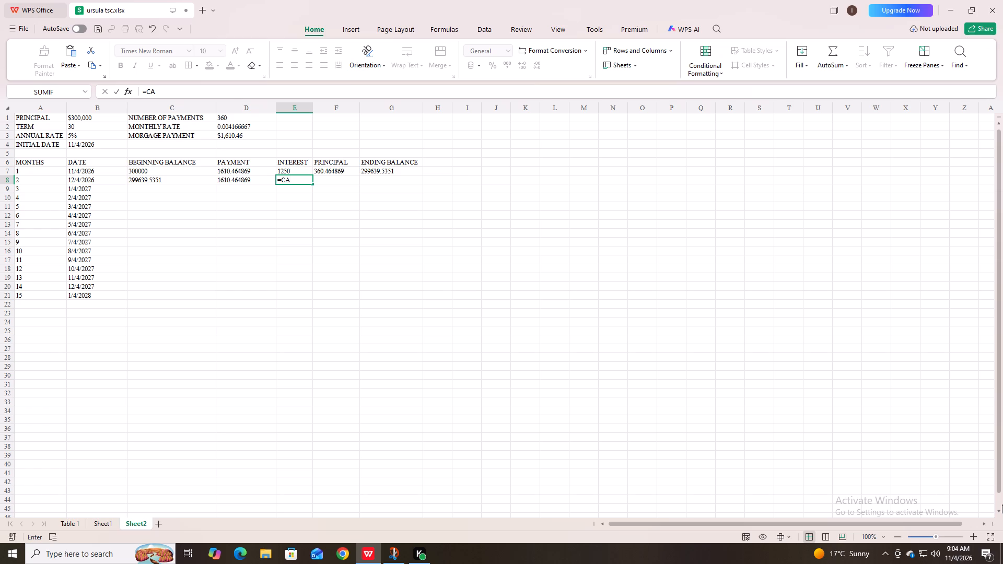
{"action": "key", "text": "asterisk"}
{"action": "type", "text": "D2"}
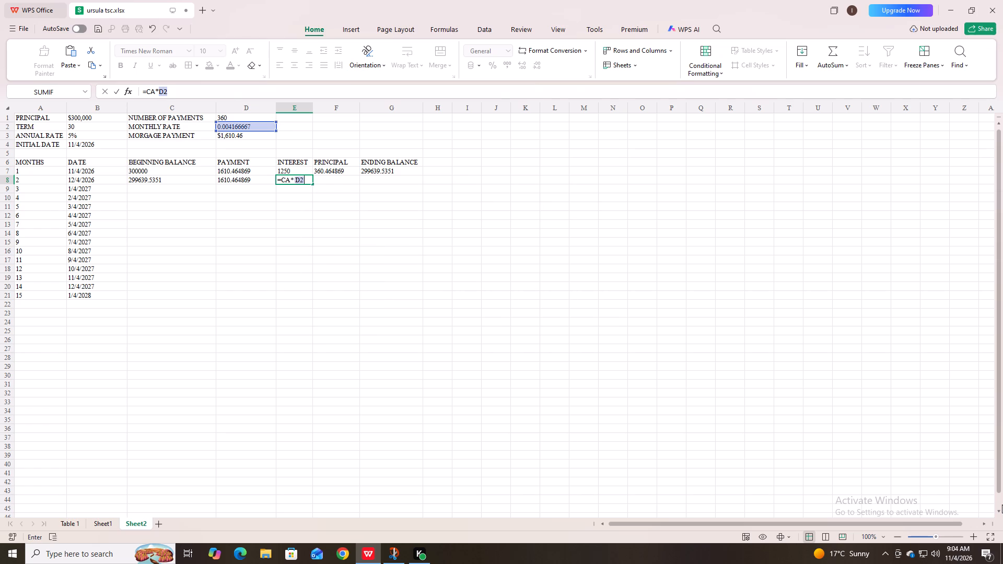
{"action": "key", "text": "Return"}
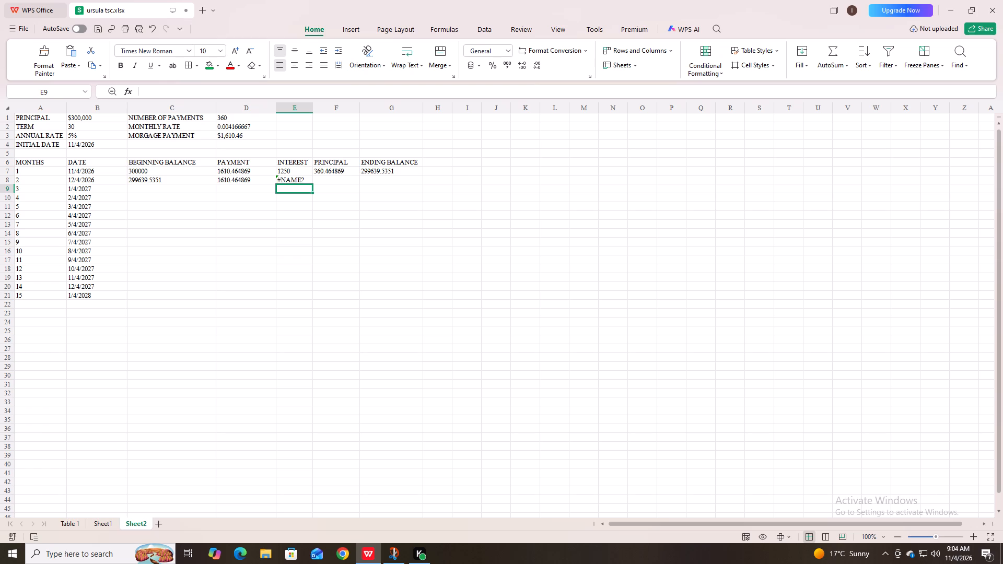
Replace the month 2 INTEREST formula in cell E8 with =C8*D2.
{"action": "left_click", "coordinate": [306, 184]}
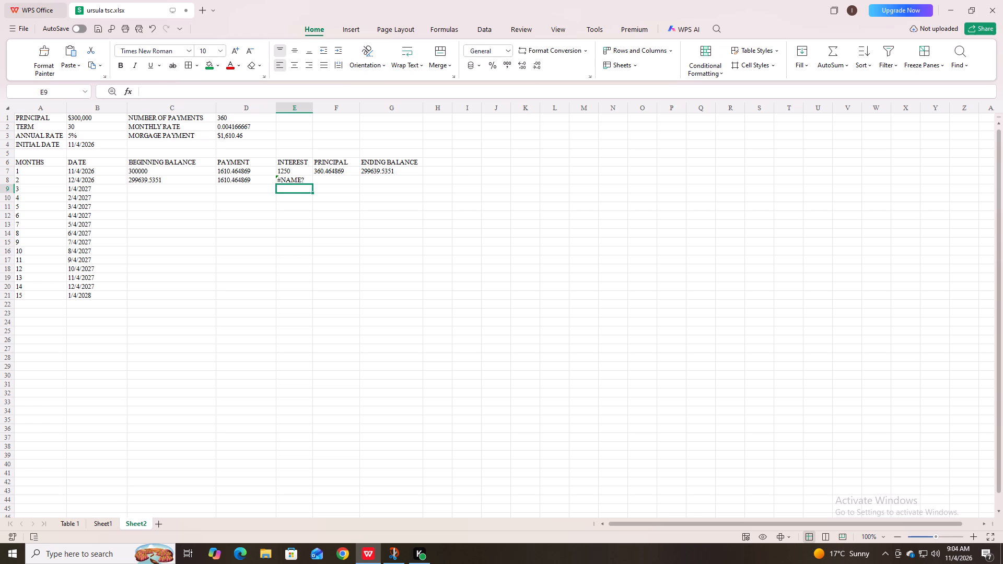
{"action": "left_click", "coordinate": [297, 181]}
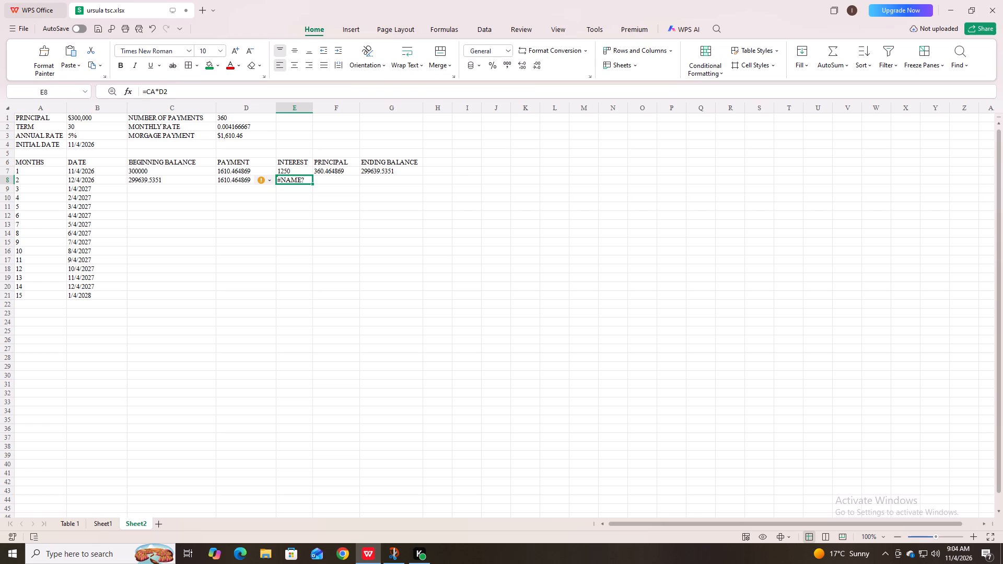
{"action": "key", "text": "c"}
{"action": "key", "text": "BackSpace"}
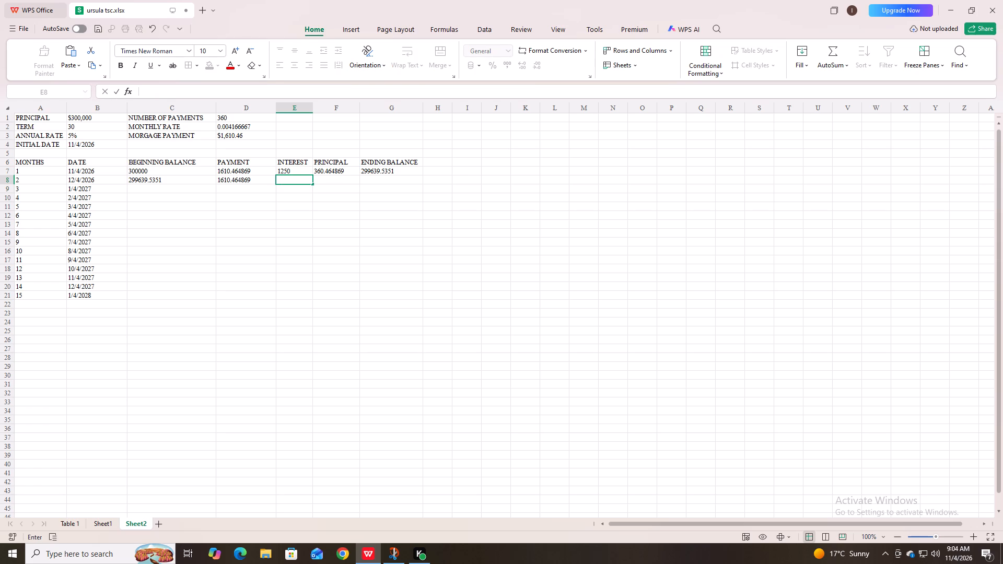
{"action": "key", "text": "equal"}
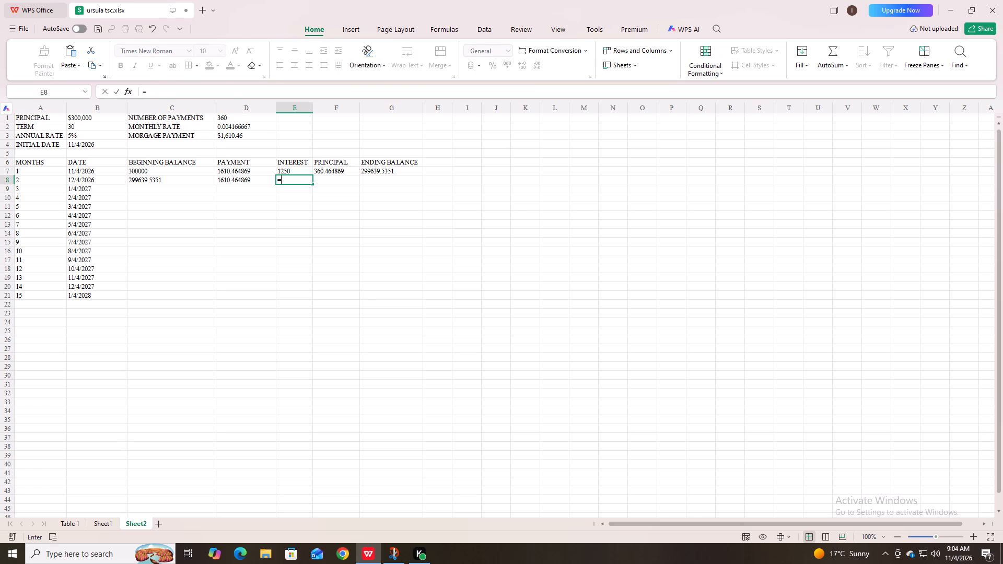
{"action": "key", "text": "c"}
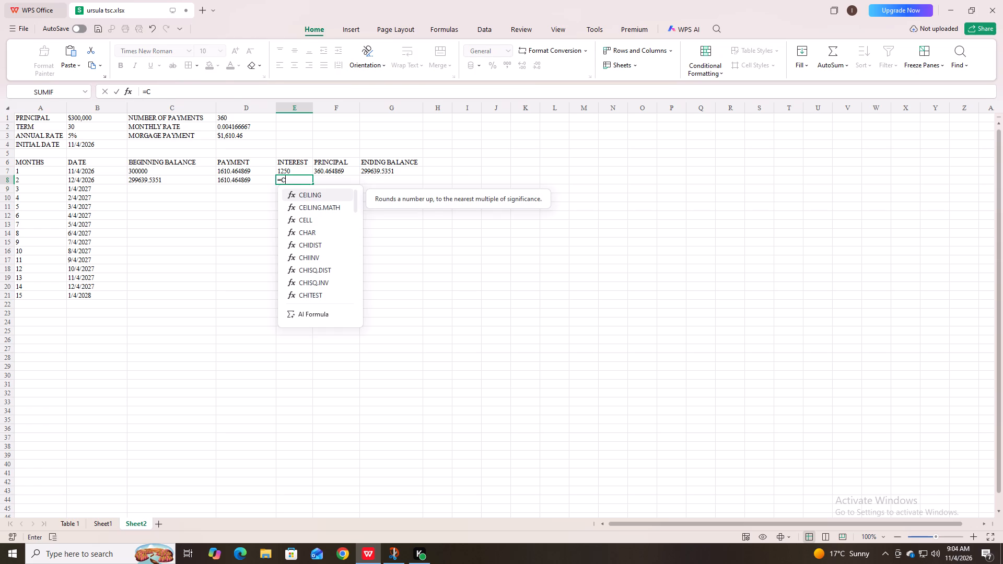
{"action": "key", "text": "8"}
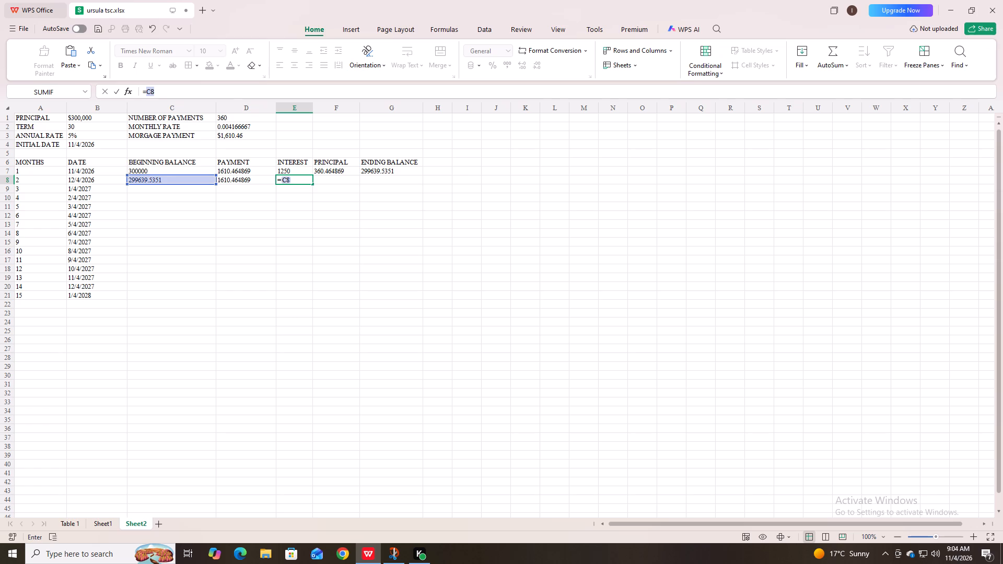
{"action": "key", "text": "asterisk"}
{"action": "type", "text": "D2"}
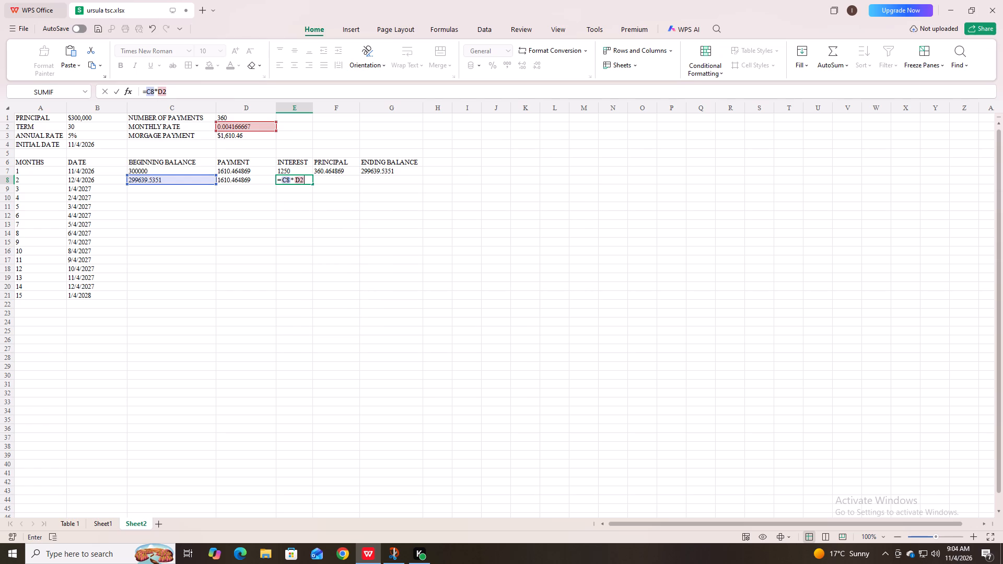
{"action": "key", "text": "Return"}
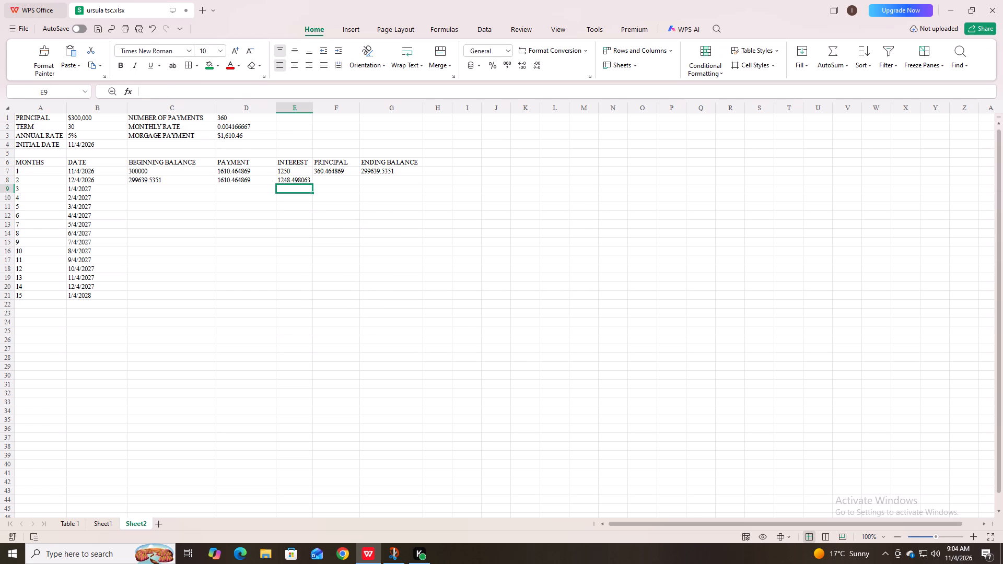
Select cell F8 for the month 2 PRINCIPAL entry.
{"action": "left_click", "coordinate": [341, 176]}
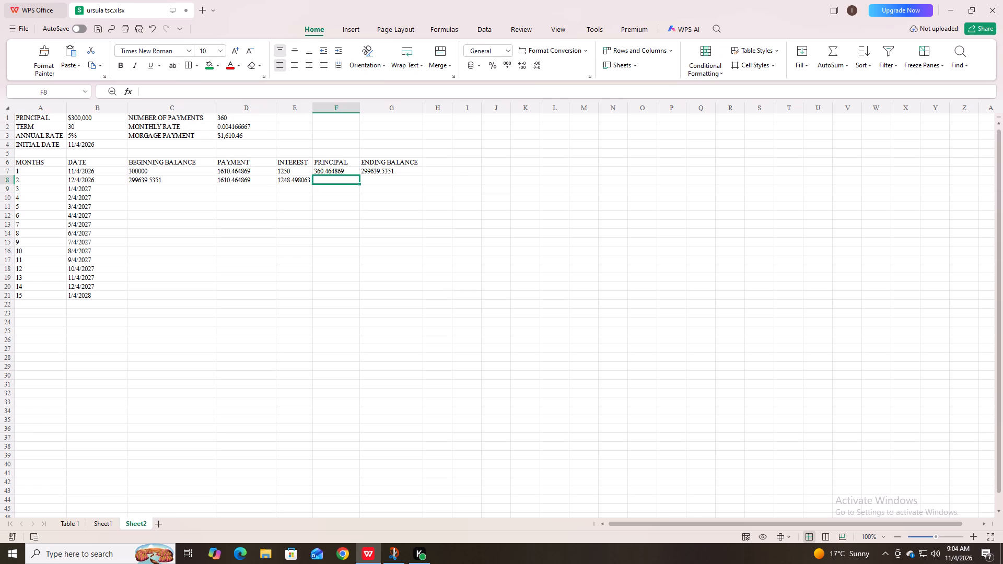
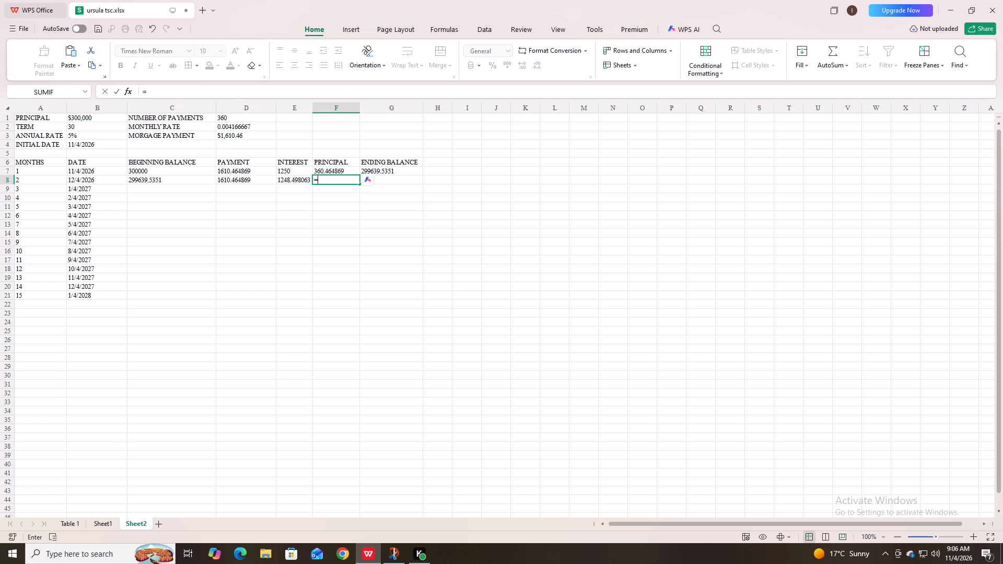
Enter the formula =D8-E8 in cell F8 as the month 2 PRINCIPAL.
{"action": "key", "text": "d"}
{"action": "key", "text": "8"}
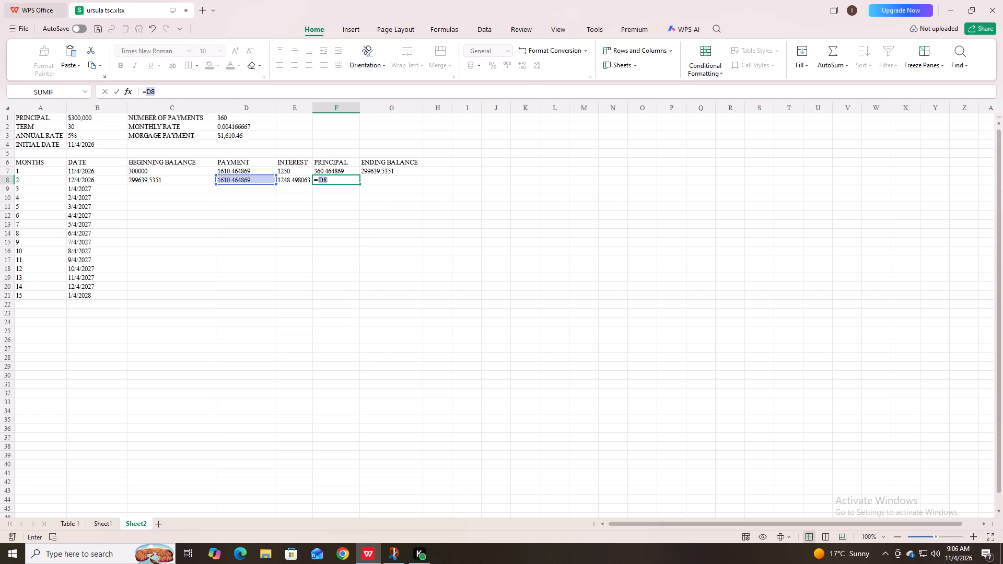
{"action": "key", "text": "minus"}
{"action": "key", "text": "e"}
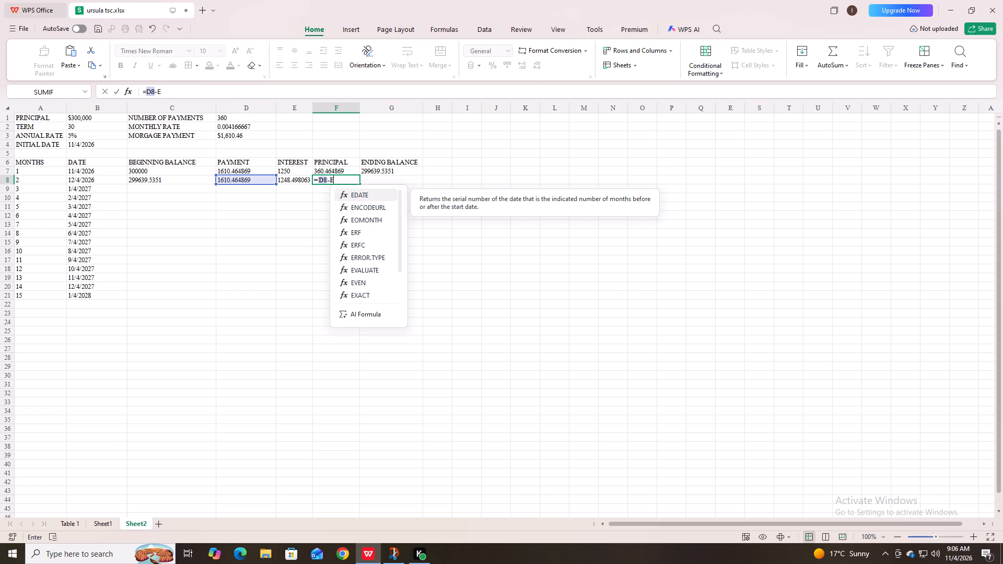
{"action": "key", "text": "8"}
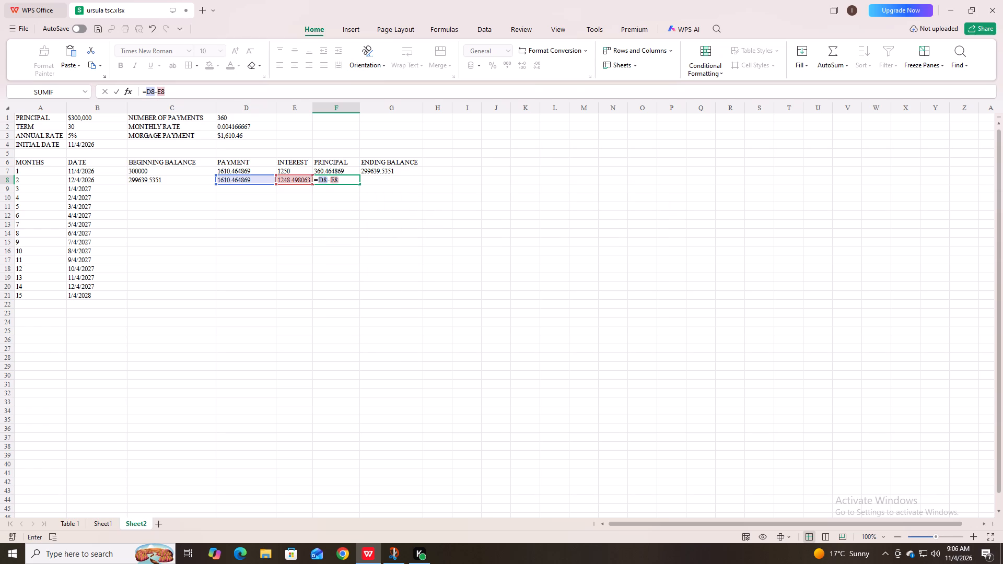
{"action": "key", "text": "Return"}
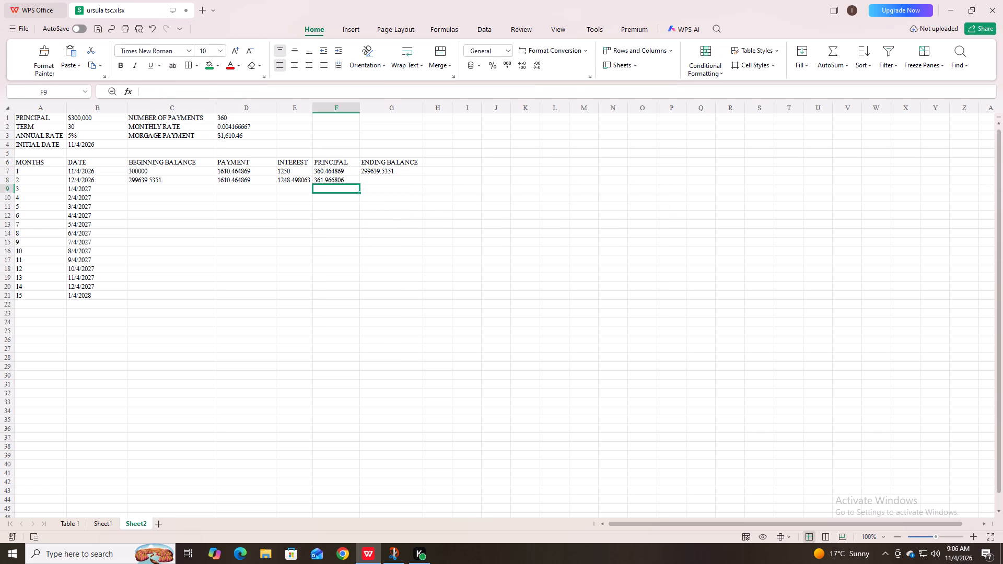
Begin the month 2 ENDING BALANCE formula in cell G8 with =C8-.
{"action": "left_click", "coordinate": [374, 178]}
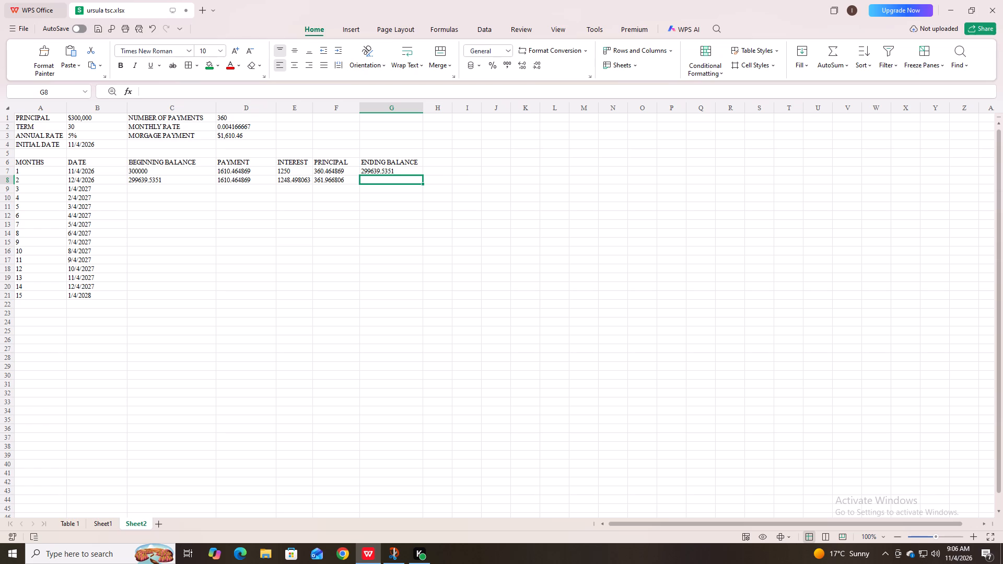
{"action": "type", "text": "=C"}
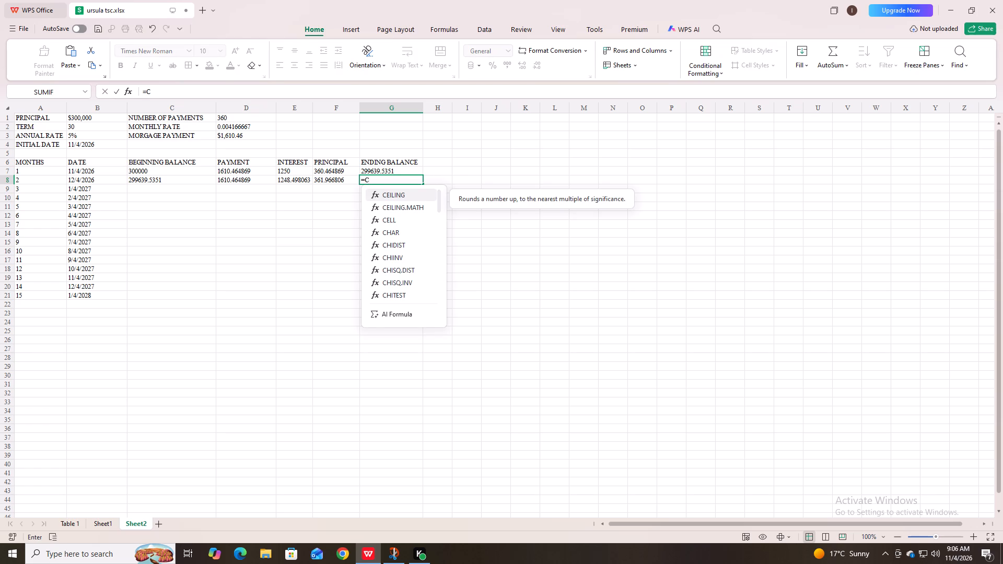
{"action": "key", "text": "8"}
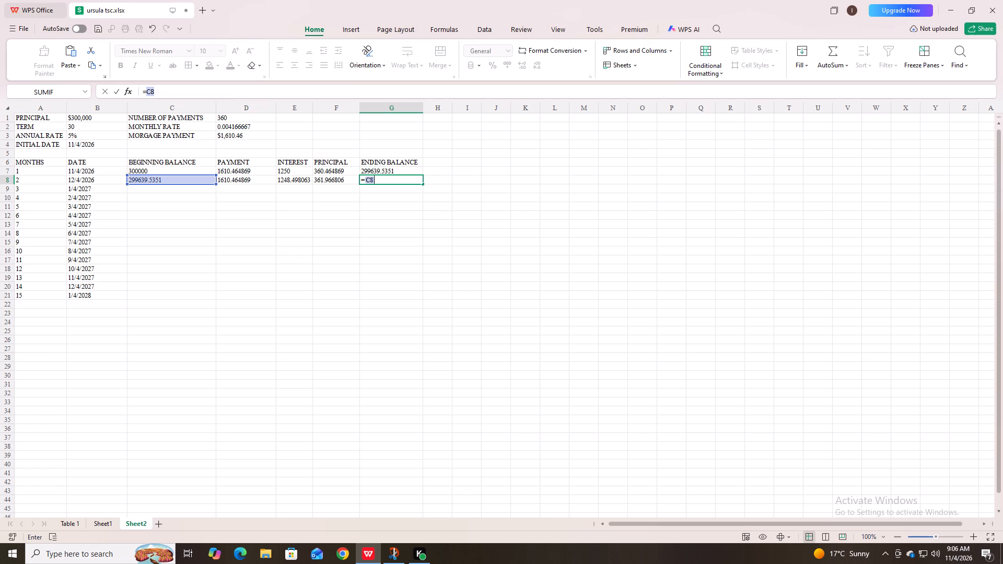
{"action": "key", "text": "minus"}
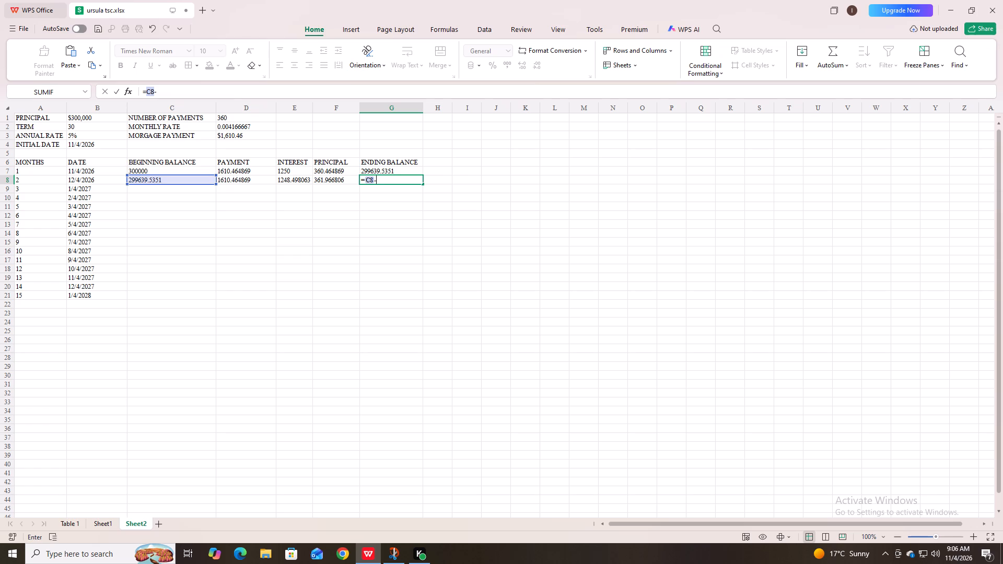
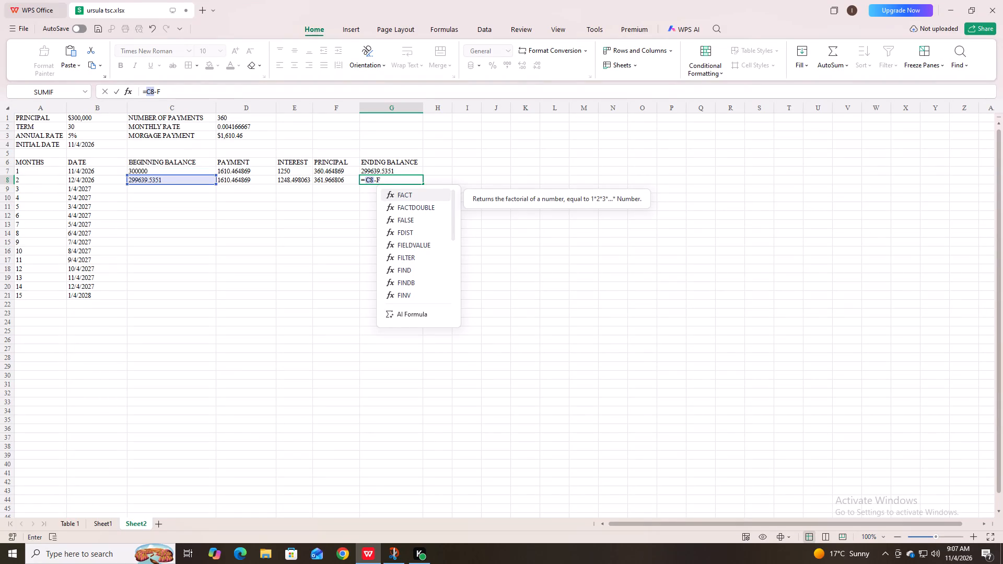
Complete the month 2 ENDING BALANCE formula in cell G8 as =C8-F8.
{"action": "key", "text": "8"}
{"action": "key", "text": "Return"}
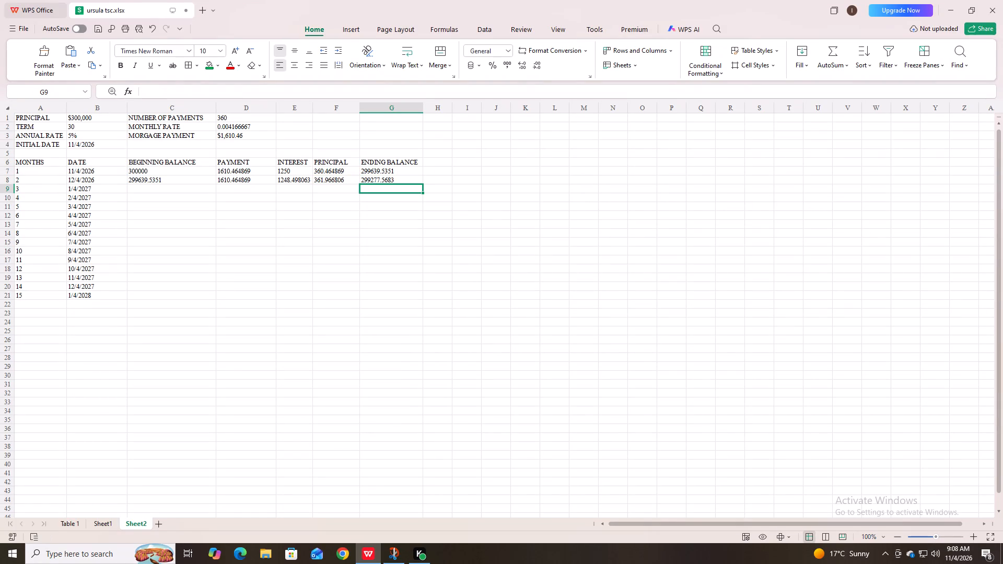
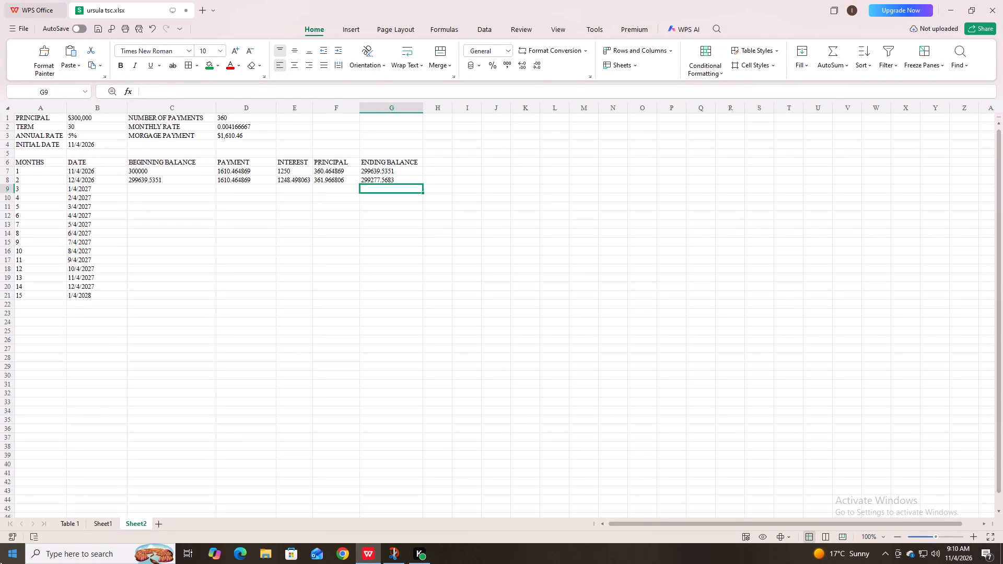
Enter the month 3 BEGINNING BALANCE in cell C9 as =G8, the previous month's ending balance.
{"action": "left_click", "coordinate": [134, 185]}
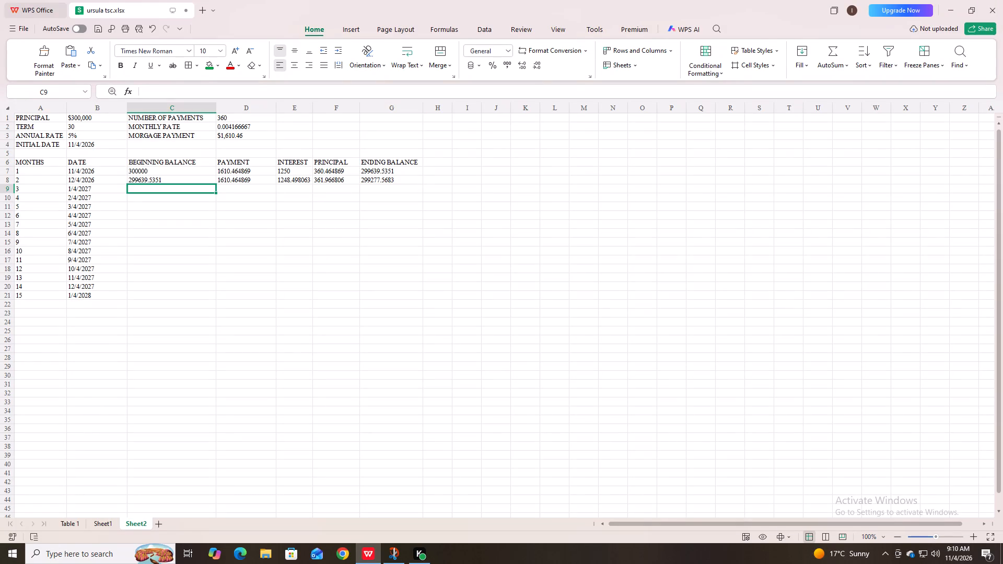
{"action": "key", "text": "equal"}
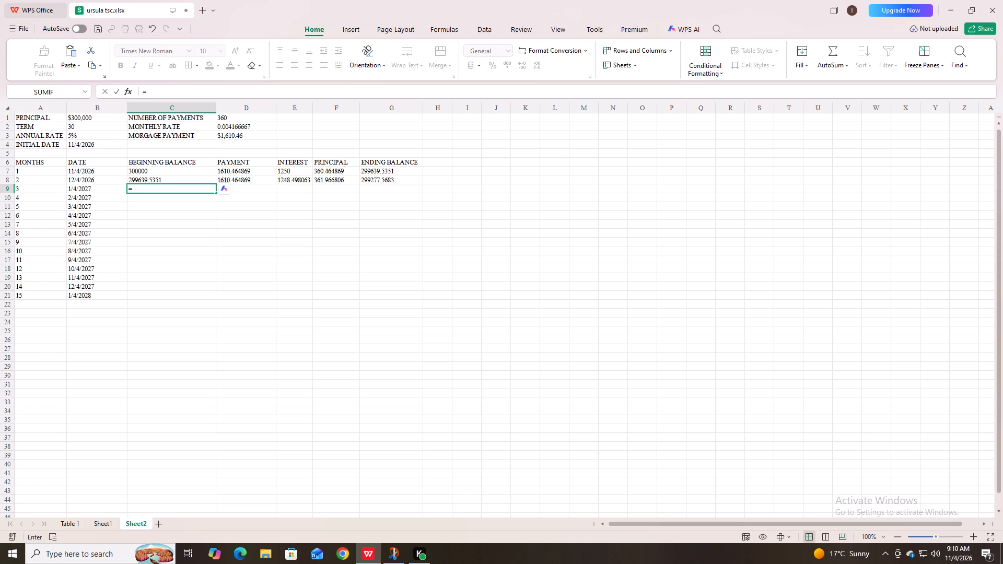
{"action": "key", "text": "g"}
{"action": "key", "text": "8"}
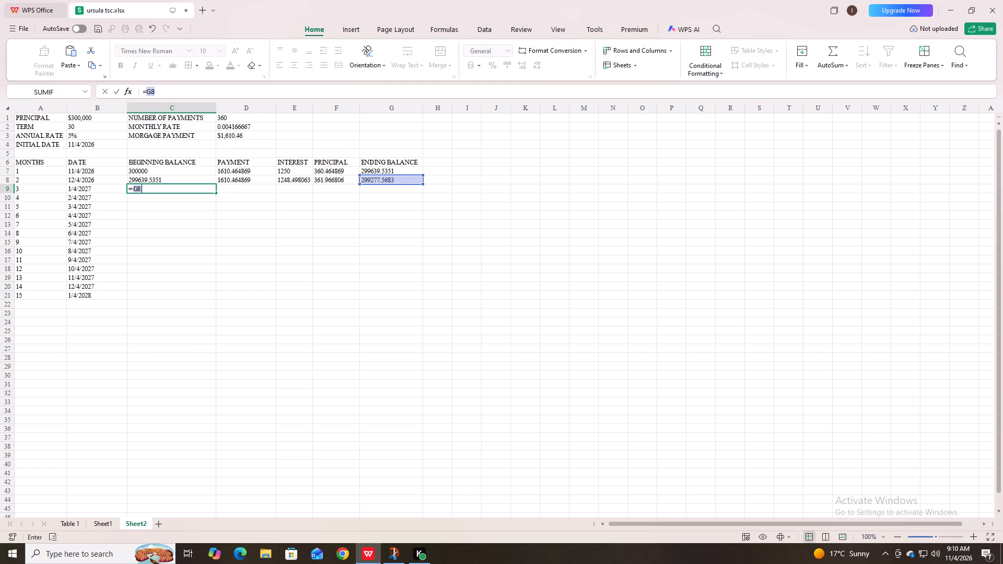
{"action": "key", "text": "Return"}
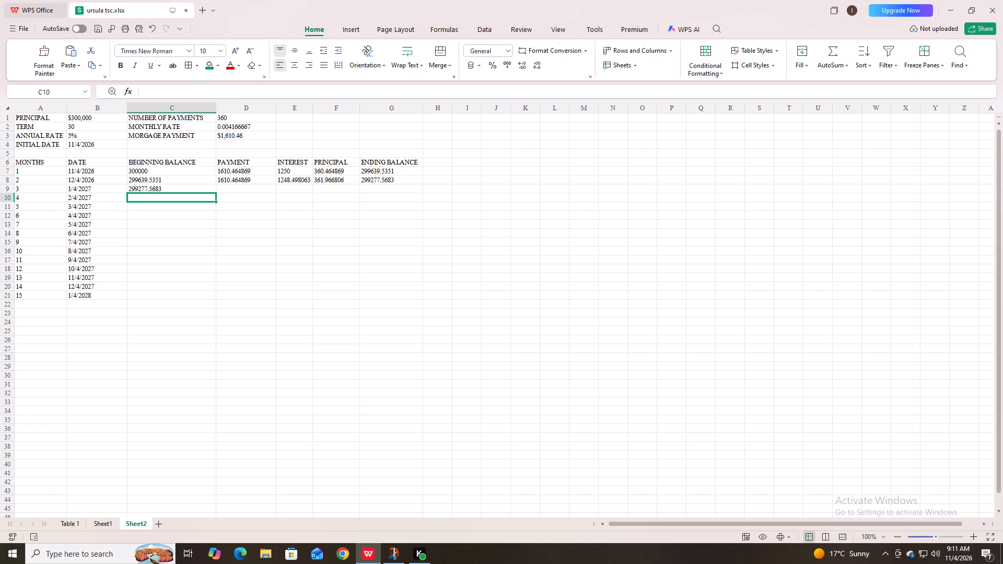
Fill the month 2 PAYMENT formula from cell D8 down into D9 for month 3.
{"action": "left_click", "coordinate": [251, 189]}
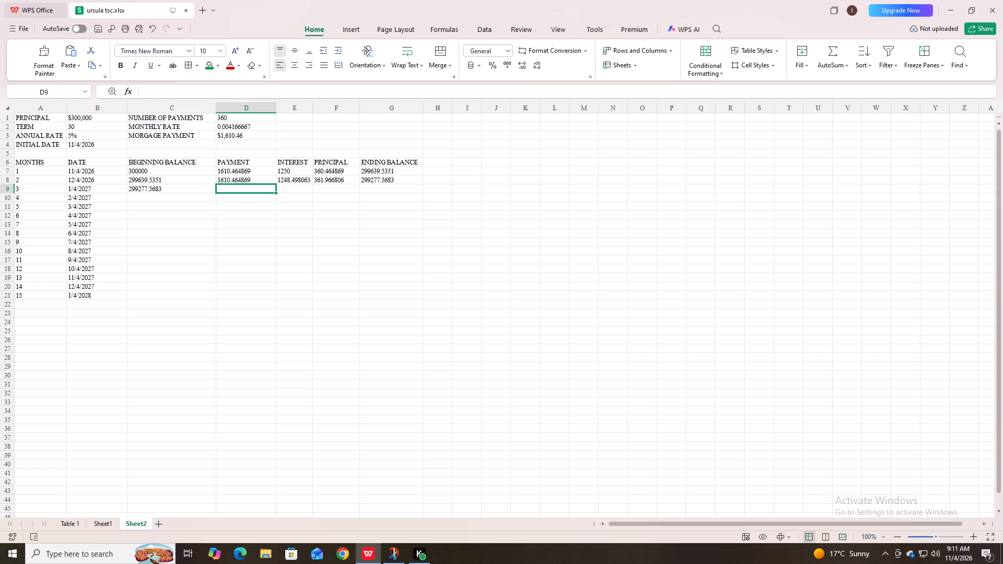
{"action": "left_click", "coordinate": [257, 182]}
{"action": "left_click_drag", "start_coordinate": [276, 184], "coordinate": [275, 191]}
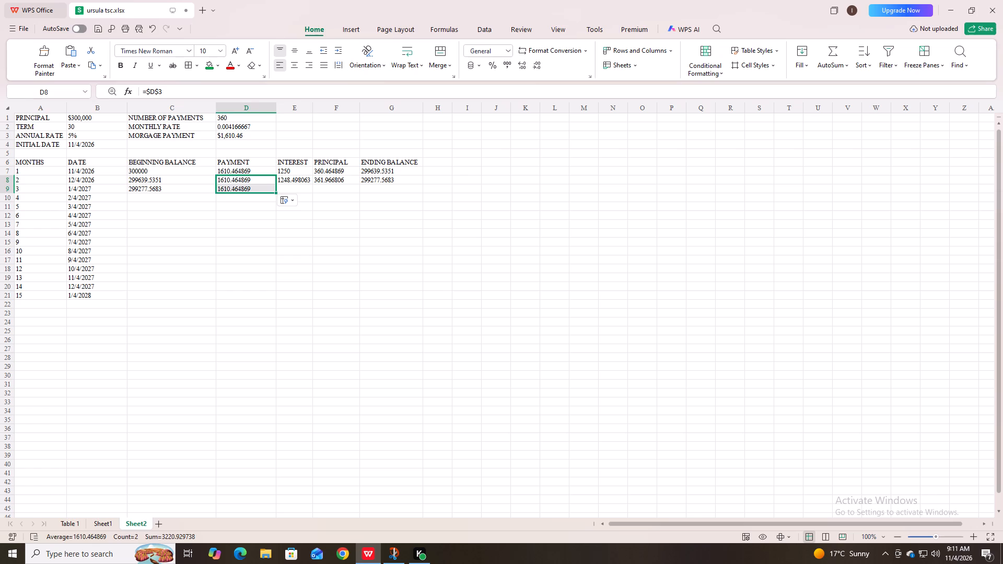
Enter the month 3 INTEREST formula in cell E9 as =C9*D2.
{"action": "left_click", "coordinate": [299, 188]}
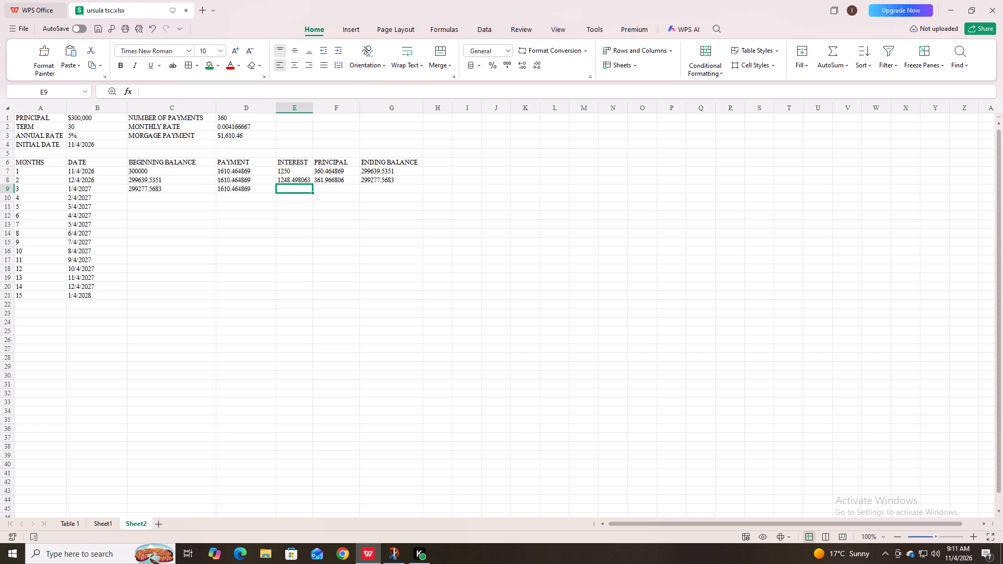
{"action": "key", "text": "c"}
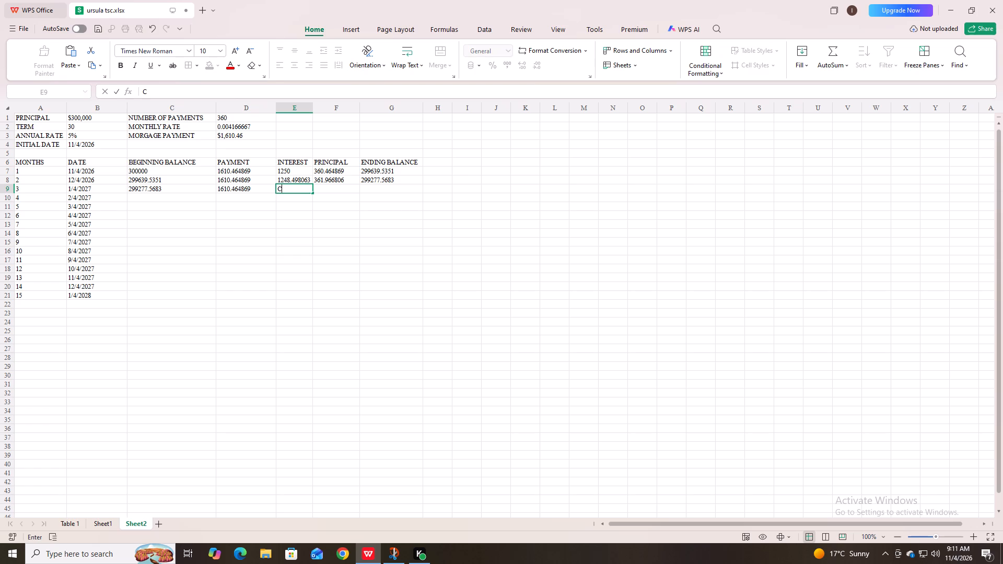
{"action": "key", "text": "9"}
{"action": "key", "text": "BackSpace"}
{"action": "key", "text": "BackSpace"}
{"action": "key", "text": "equal"}
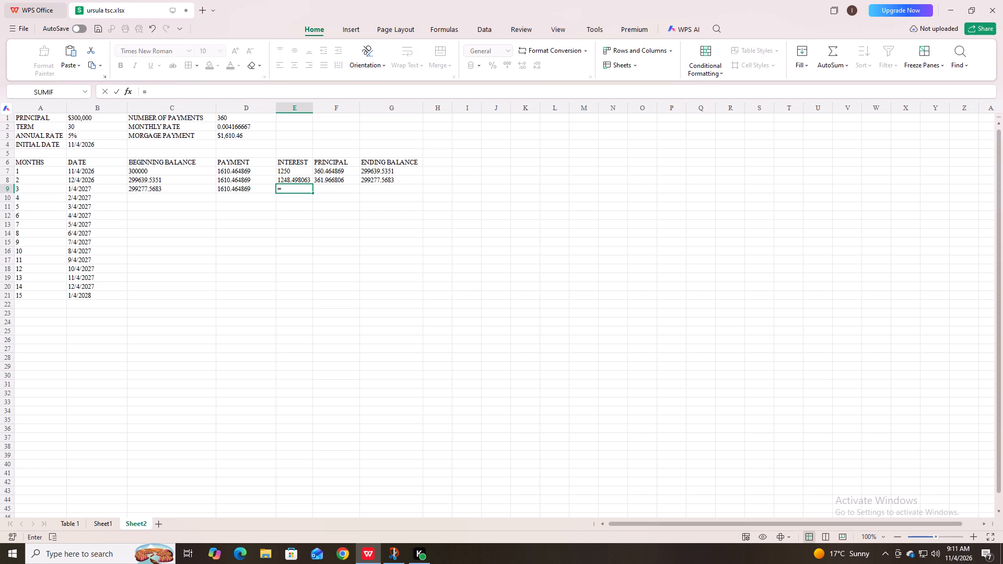
{"action": "key", "text": "c"}
{"action": "key", "text": "9"}
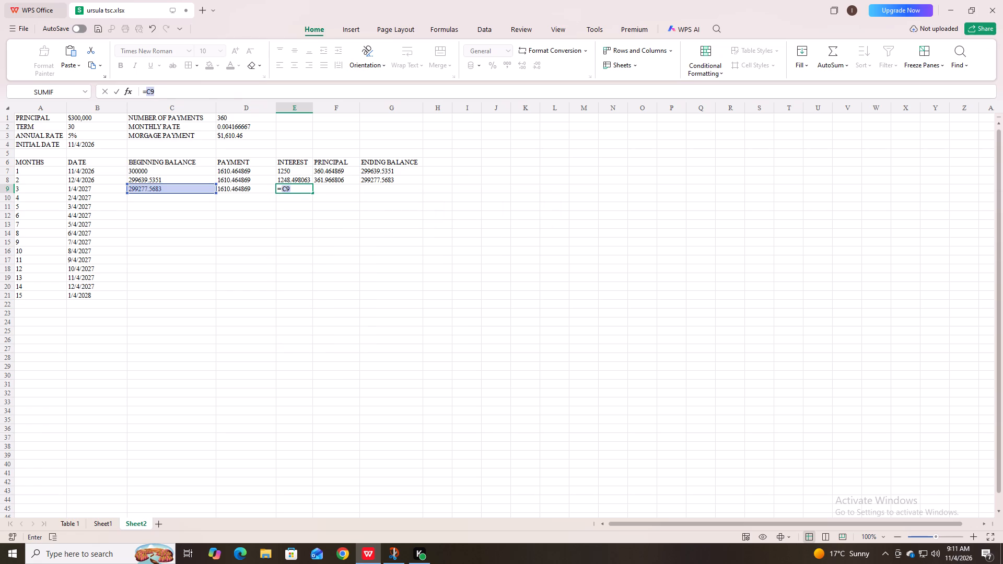
{"action": "key", "text": "asterisk"}
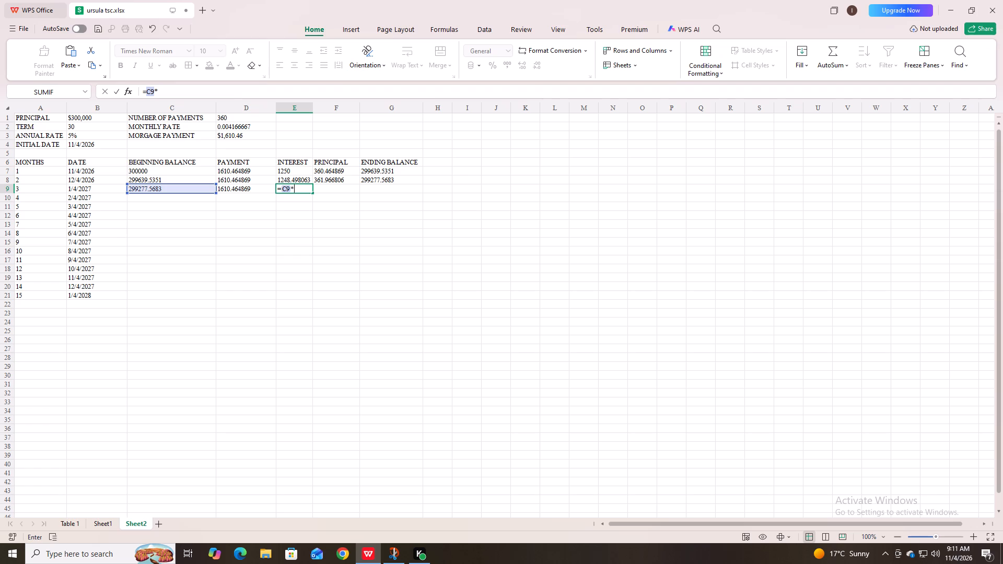
{"action": "key", "text": "d"}
{"action": "key", "text": "2"}
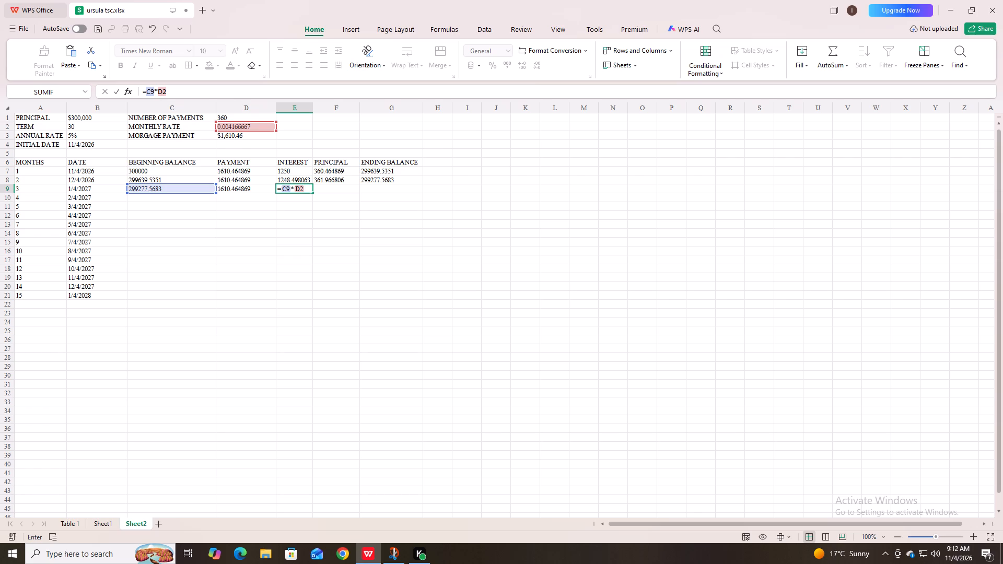
{"action": "key", "text": "Return"}
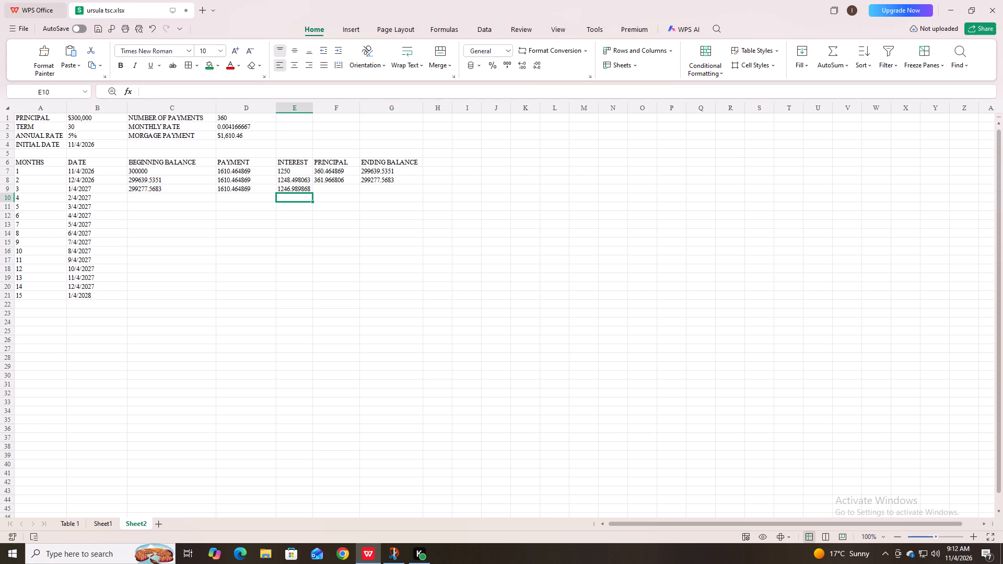
Begin the month 3 PRINCIPAL formula in cell F9 with =D9-, subtracting from the month's payment.
{"action": "left_click", "coordinate": [325, 185]}
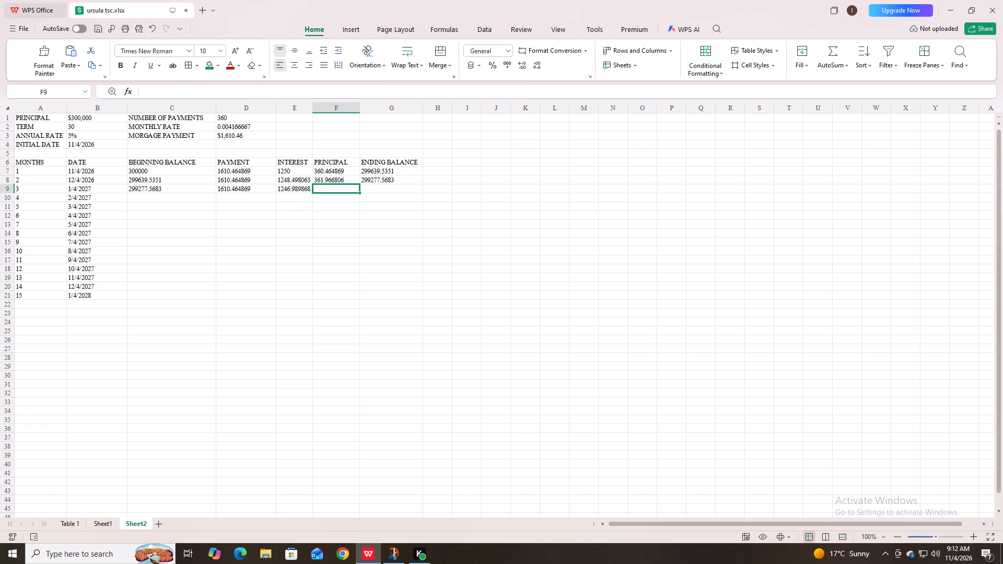
{"action": "key", "text": "equal"}
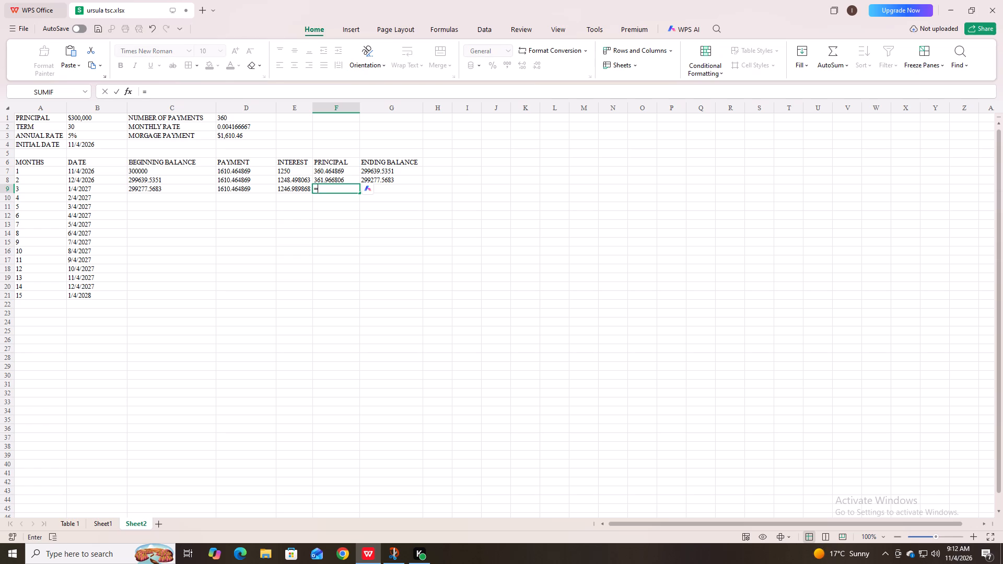
{"action": "key", "text": "d"}
{"action": "key", "text": "9"}
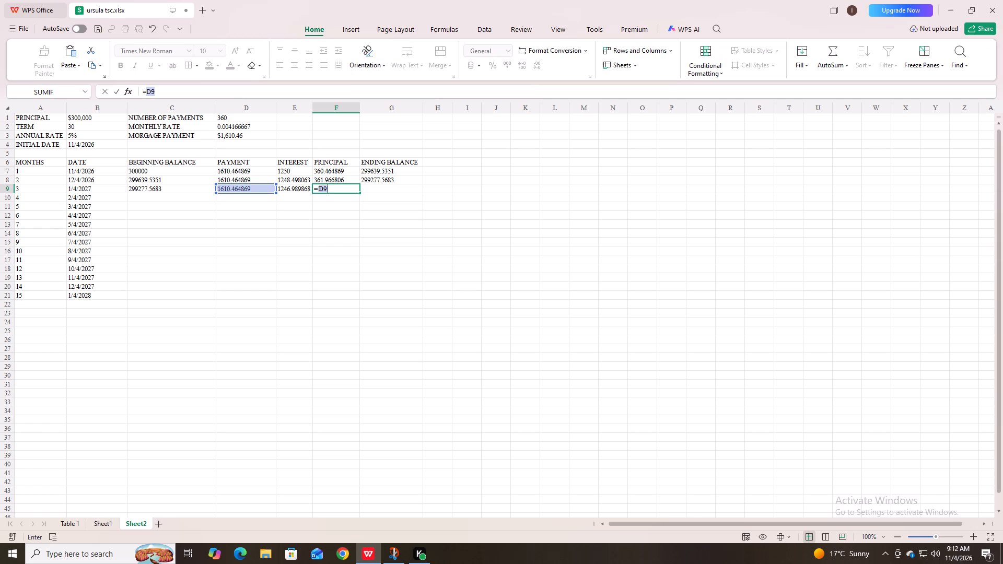
{"action": "key", "text": "minus"}
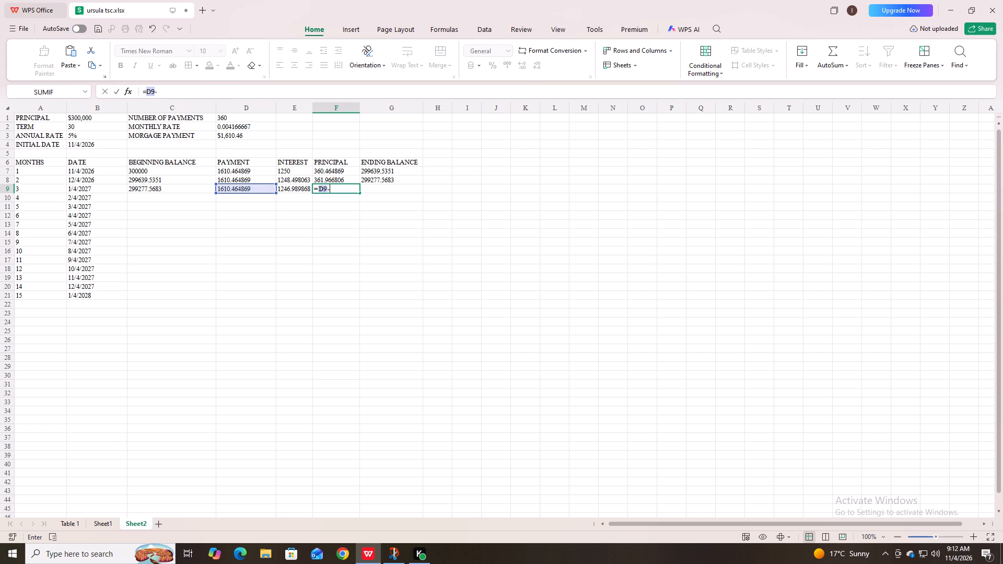
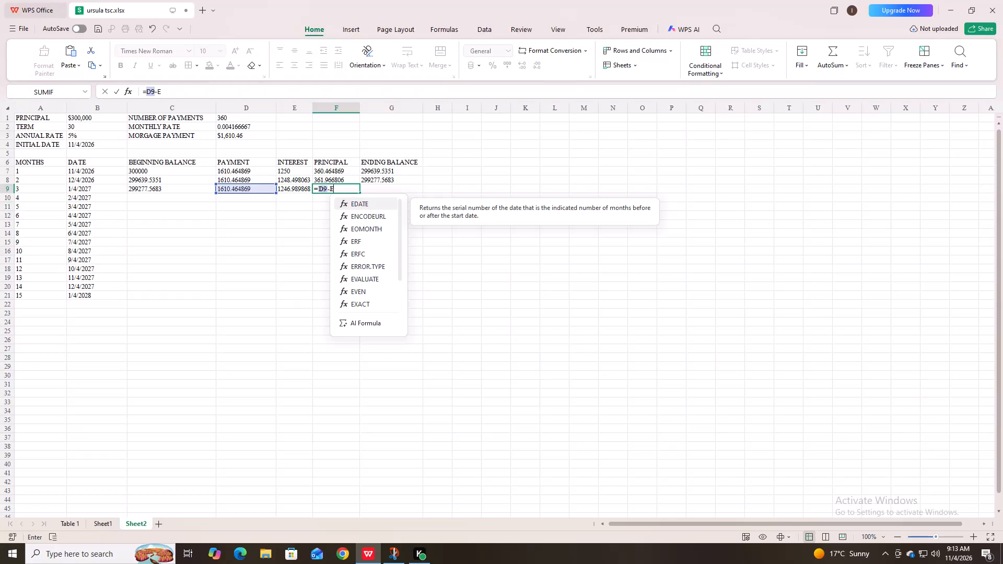
Complete the month 3 PRINCIPAL formula in cell F9 as =D9-E9, subtracting interest from the payment.
{"action": "key", "text": "9"}
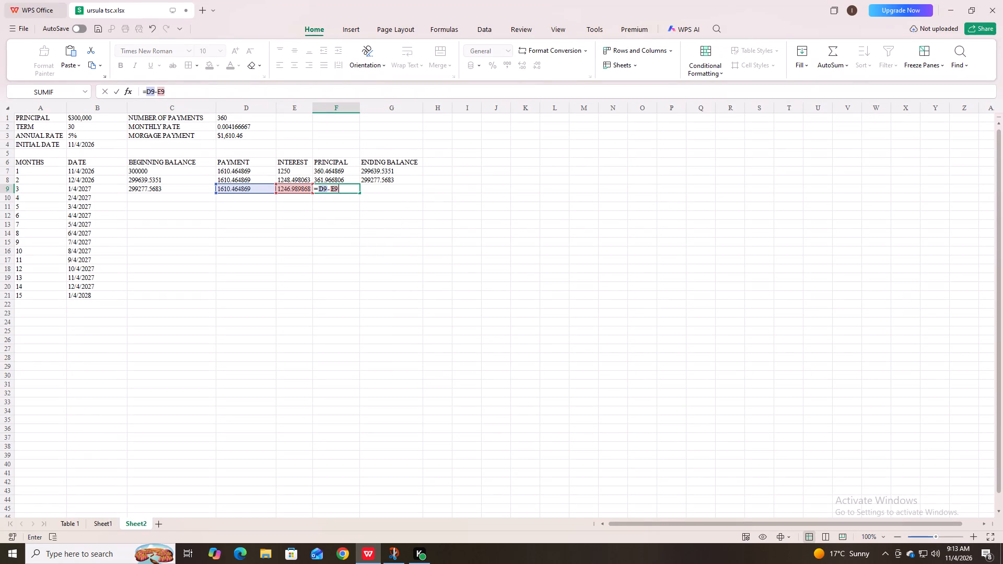
{"action": "key", "text": "Return"}
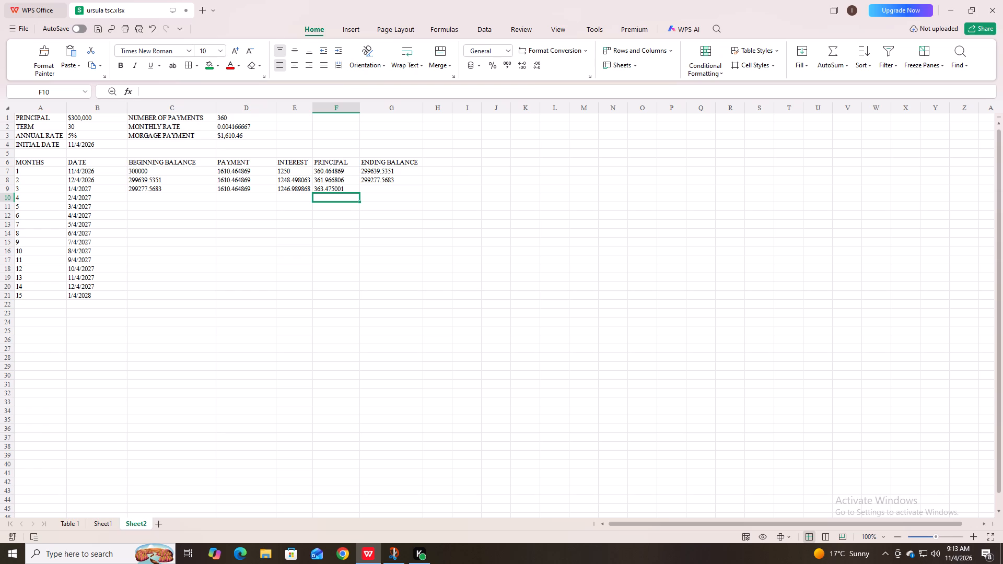
Enter the month 3 ENDING BALANCE formula in cell G9 as =C9-F9.
{"action": "left_click", "coordinate": [391, 184]}
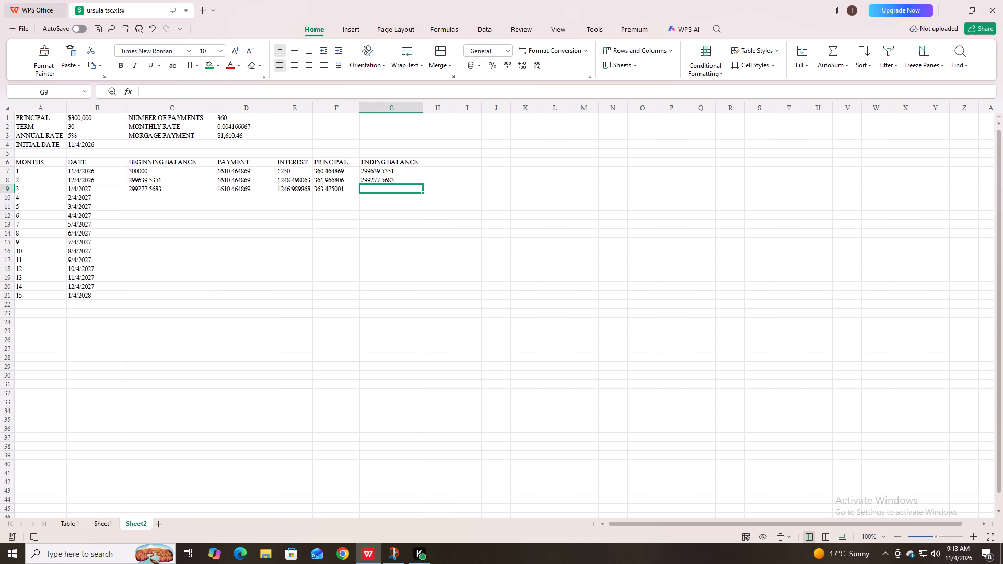
{"action": "key", "text": "equal"}
{"action": "key", "text": "c"}
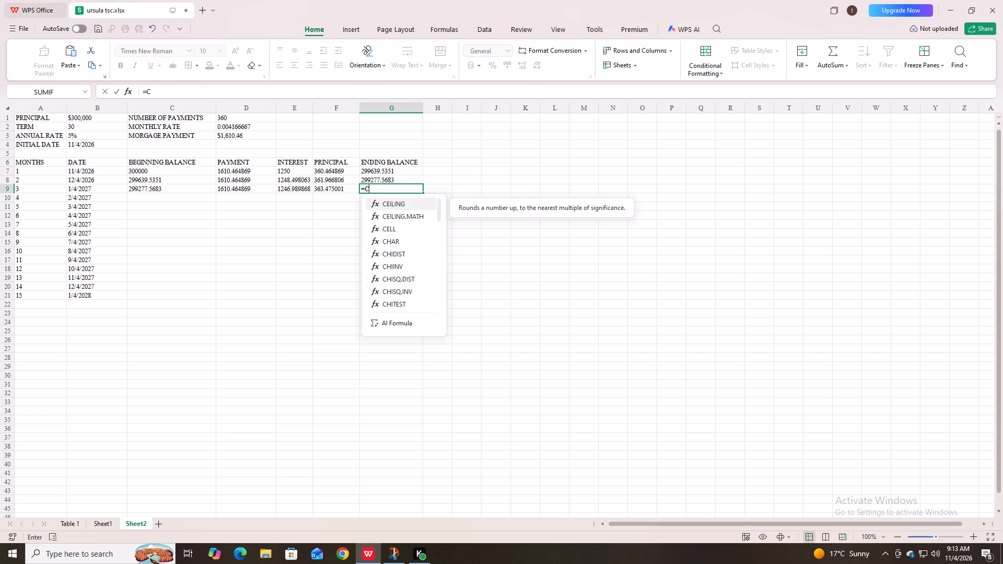
{"action": "key", "text": "9"}
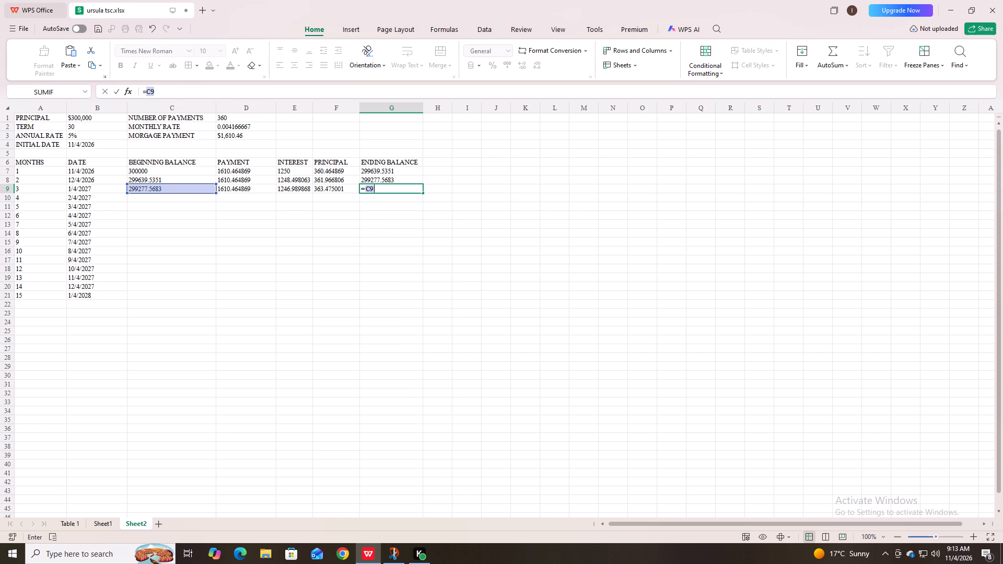
{"action": "key", "text": "minus"}
{"action": "key", "text": "f"}
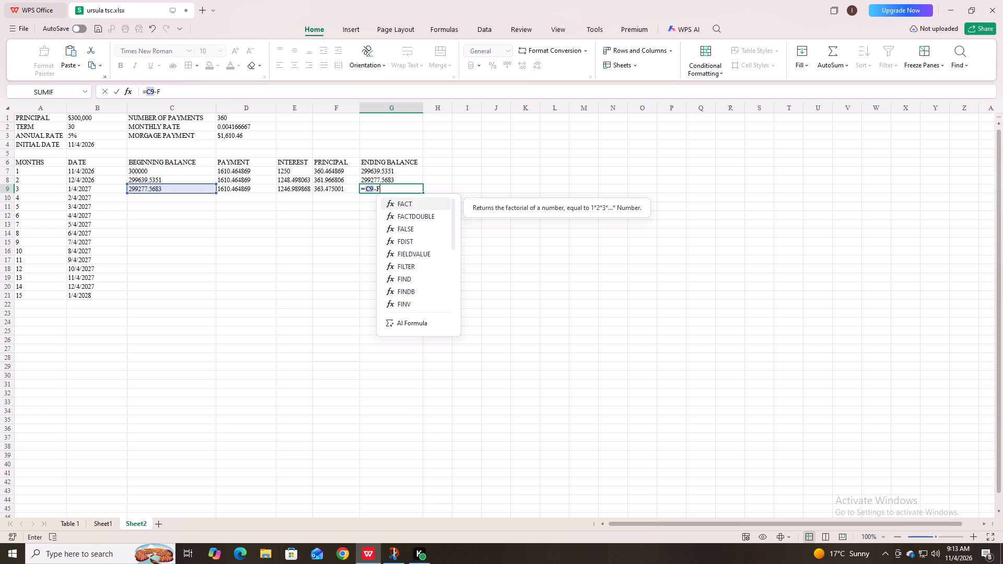
{"action": "key", "text": "9"}
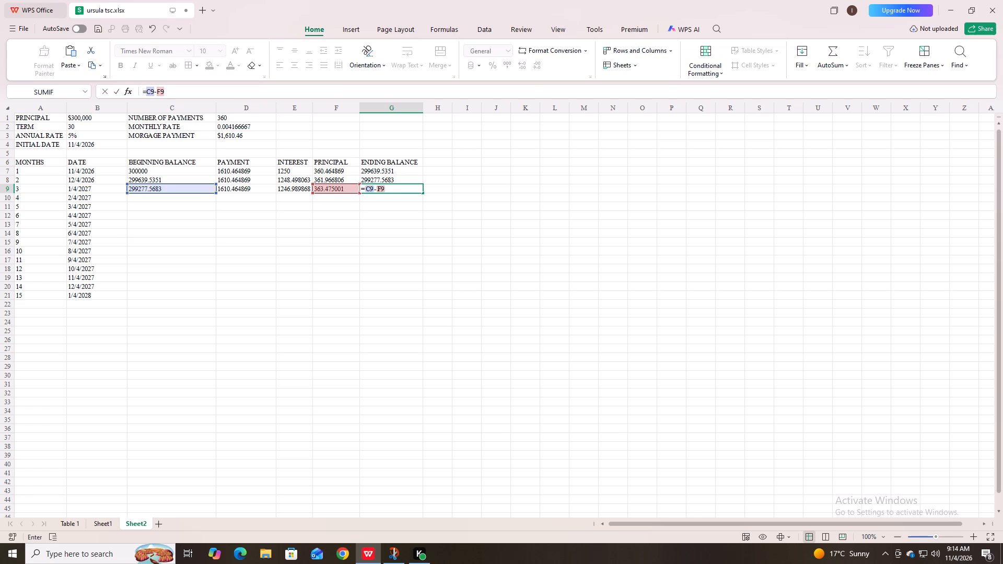
{"action": "key", "text": "Return"}
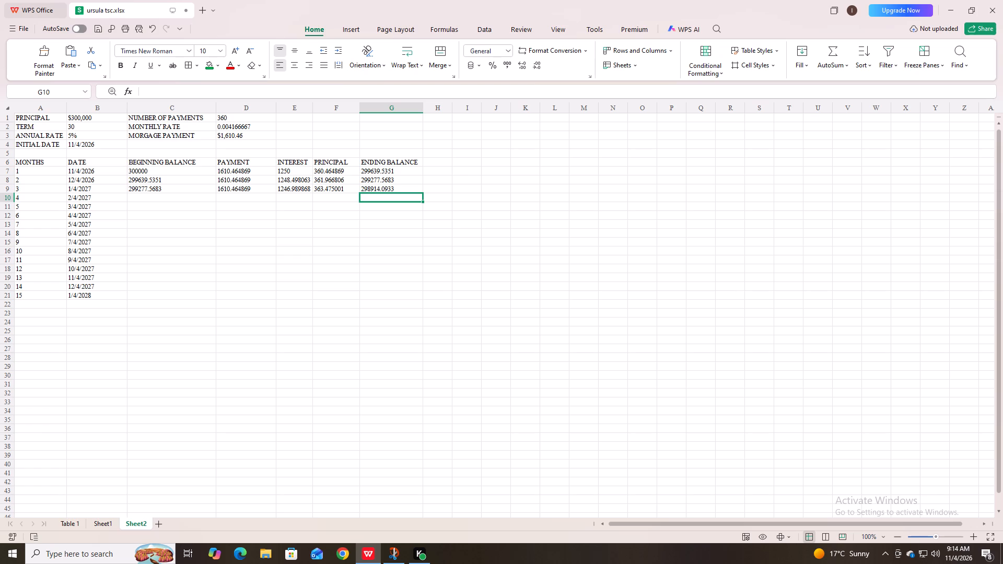
Enter the month 4 BEGINNING BALANCE in cell C10 as =G9, the previous month's ending balance.
{"action": "left_click", "coordinate": [153, 196]}
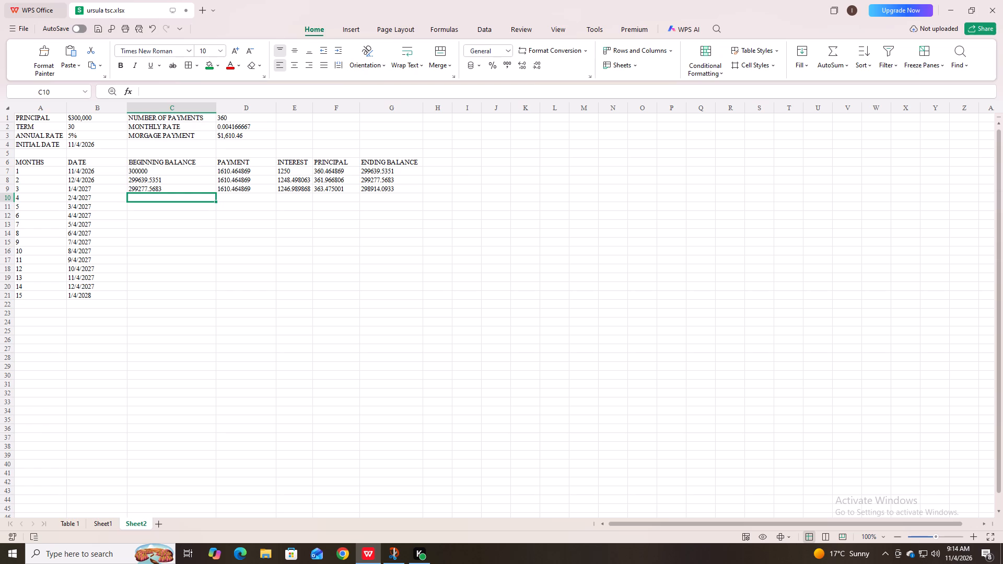
{"action": "left_click", "coordinate": [158, 187]}
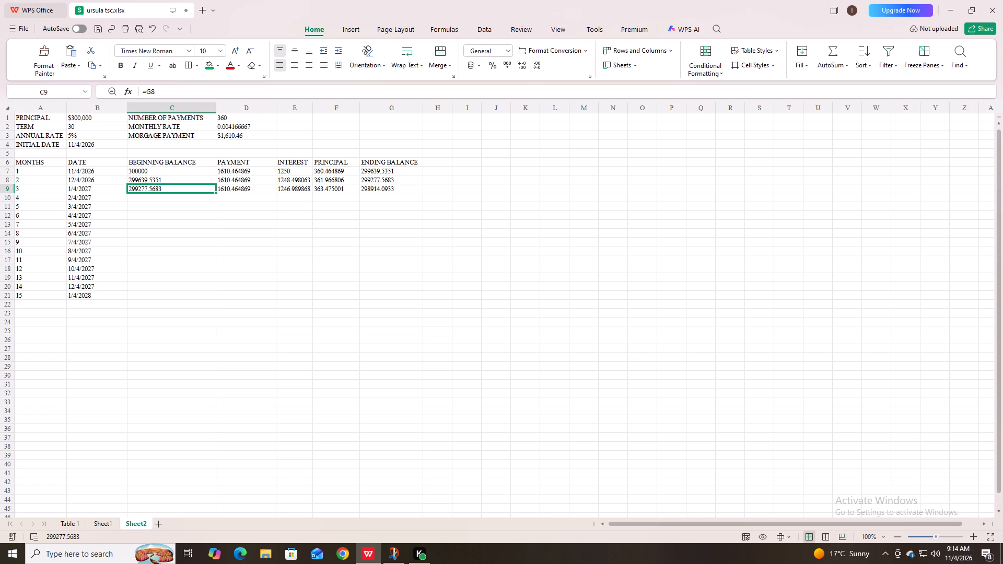
{"action": "left_click", "coordinate": [160, 196]}
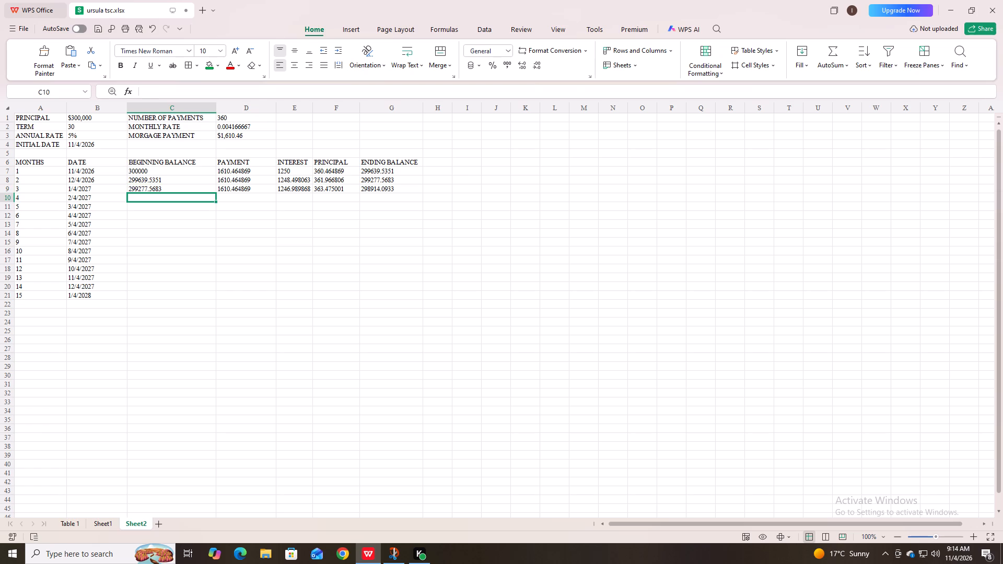
{"action": "key", "text": "equal"}
{"action": "type", "text": "G9"}
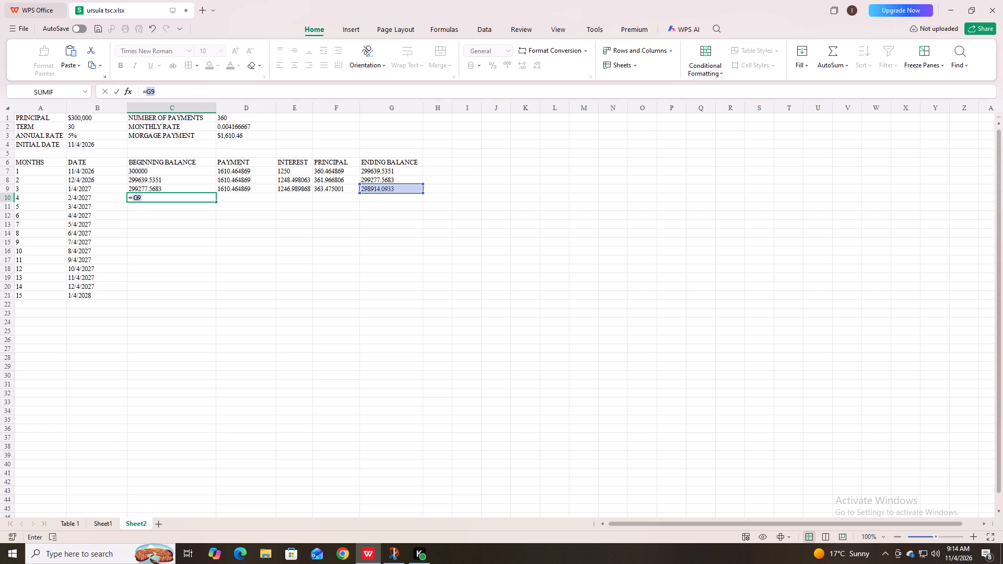
{"action": "key", "text": "Return"}
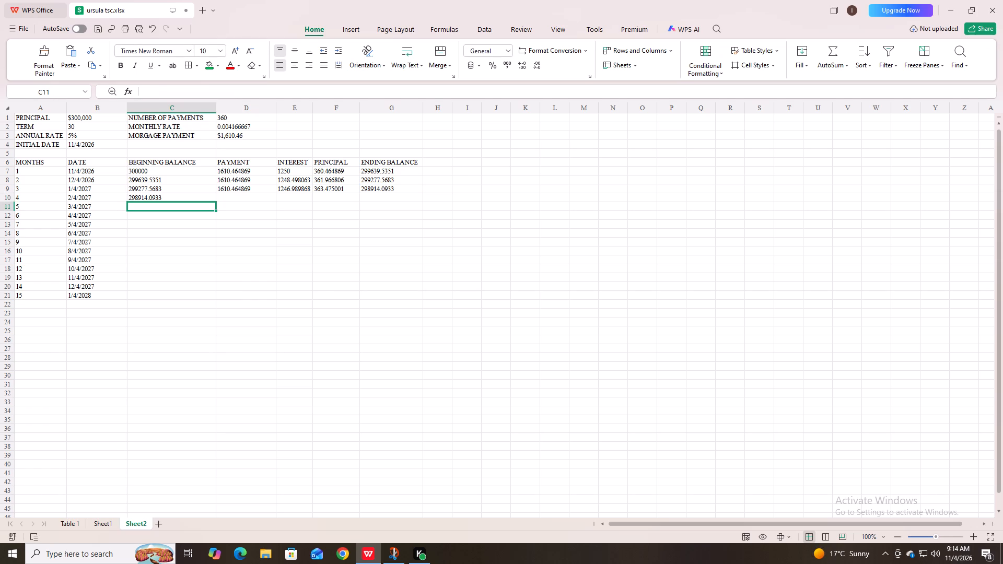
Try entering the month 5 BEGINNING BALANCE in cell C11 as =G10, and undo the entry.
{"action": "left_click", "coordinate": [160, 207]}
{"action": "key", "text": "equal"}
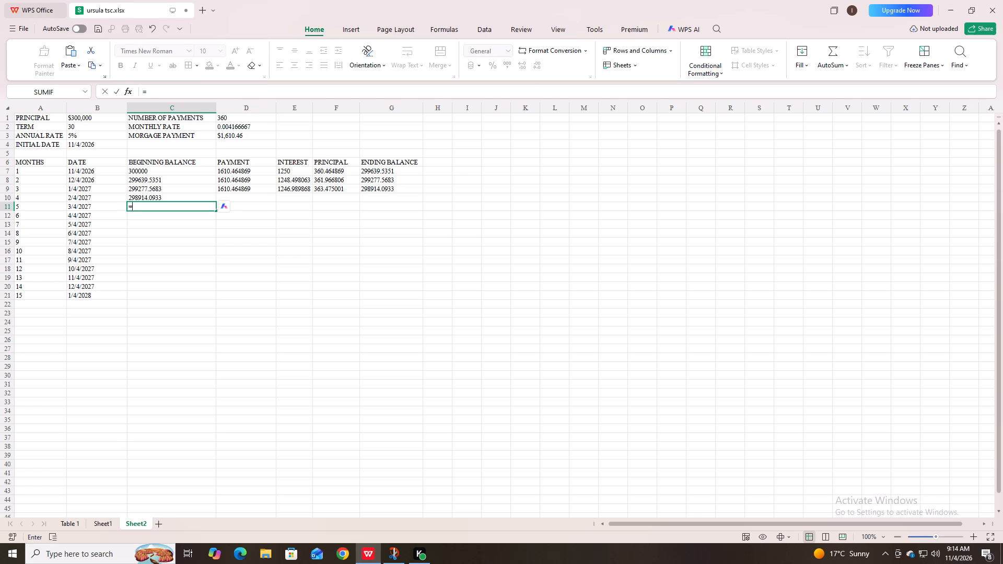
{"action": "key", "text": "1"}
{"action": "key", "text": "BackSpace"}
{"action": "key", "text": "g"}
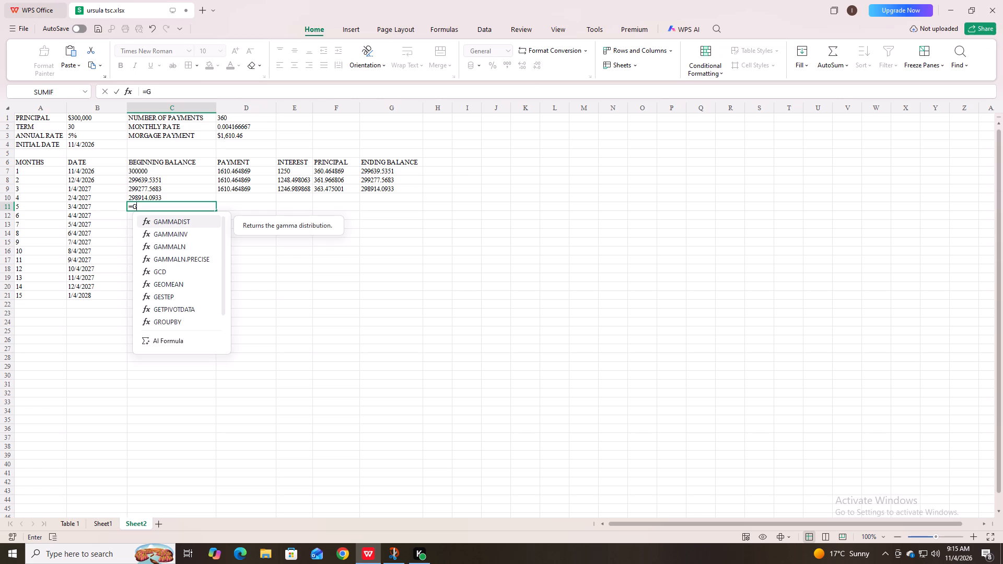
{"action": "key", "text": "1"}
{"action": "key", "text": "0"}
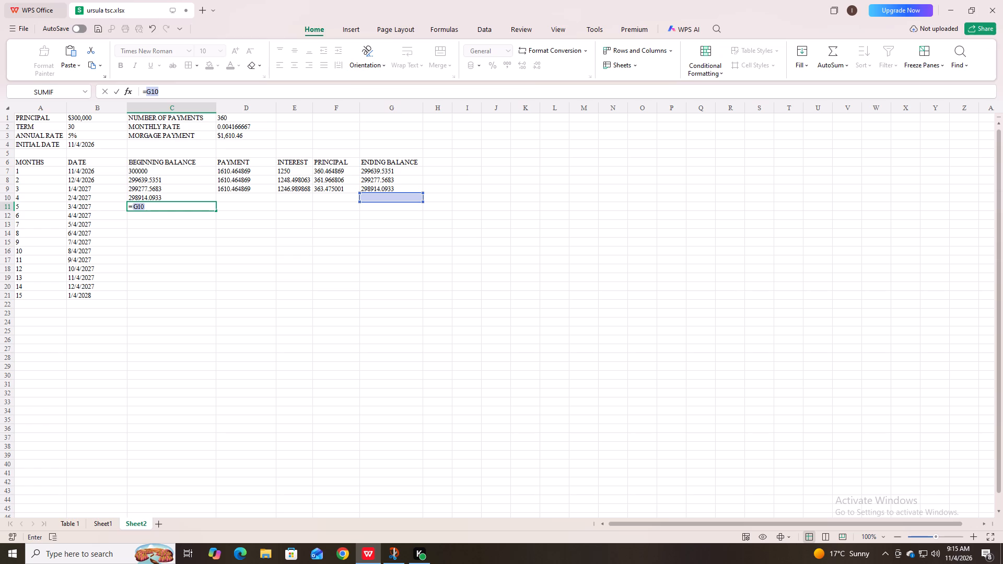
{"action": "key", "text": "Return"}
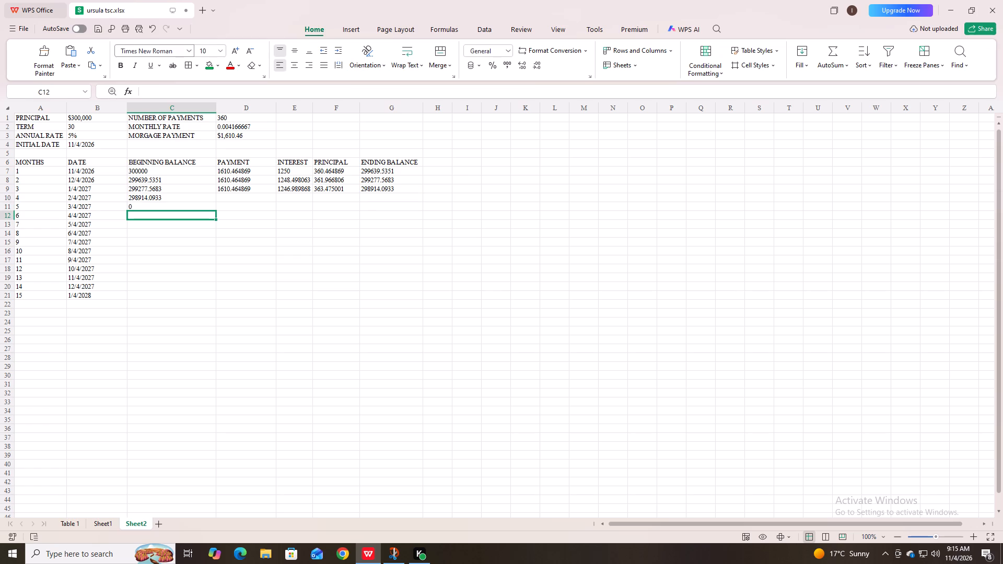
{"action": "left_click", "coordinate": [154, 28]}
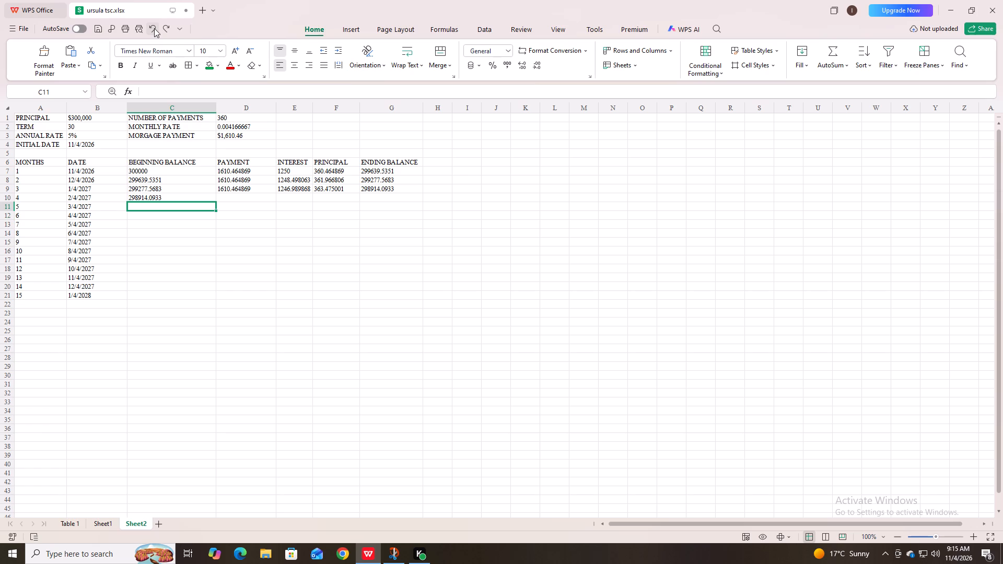
Fill the month 3 PAYMENT formula from cell D9 down into D10 for month 4.
{"action": "left_click", "coordinate": [230, 196]}
{"action": "left_click", "coordinate": [234, 190]}
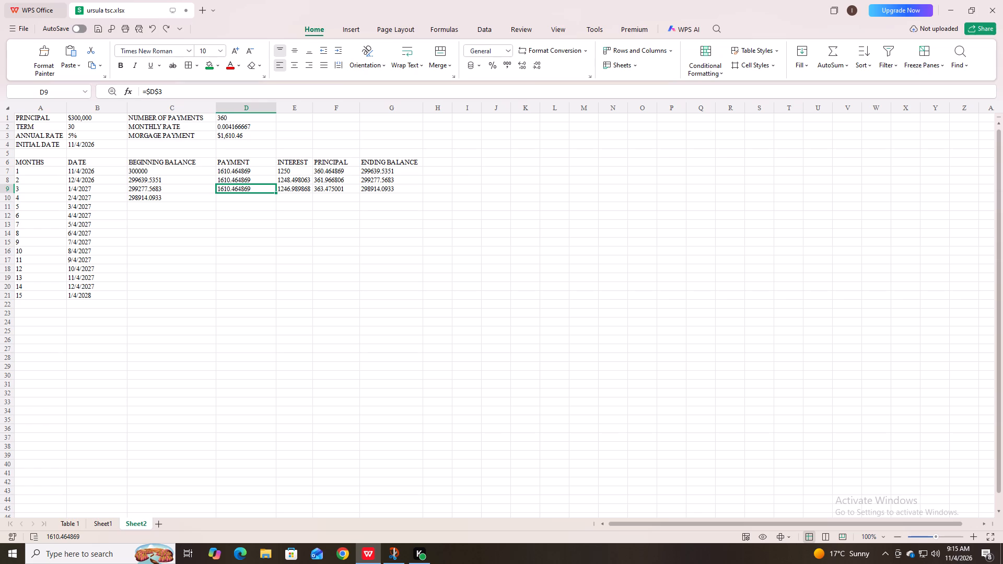
{"action": "left_click_drag", "start_coordinate": [277, 195], "coordinate": [275, 196]}
{"action": "left_click_drag", "start_coordinate": [275, 196], "coordinate": [276, 201]}
Check the month 3 INTEREST formula in cell E9 as the pattern for month 4's interest in E10.
{"action": "left_click", "coordinate": [298, 194]}
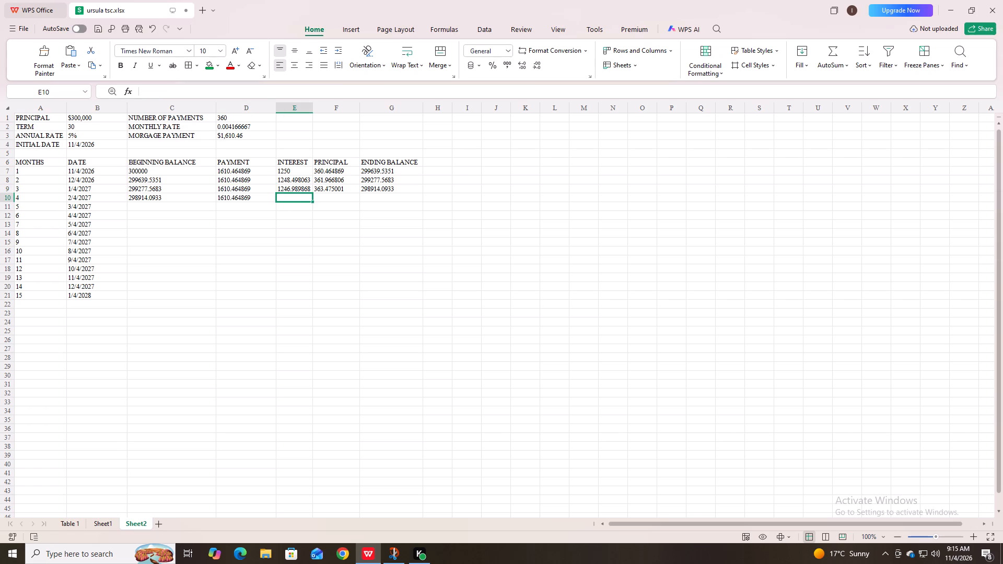
{"action": "left_click", "coordinate": [299, 186]}
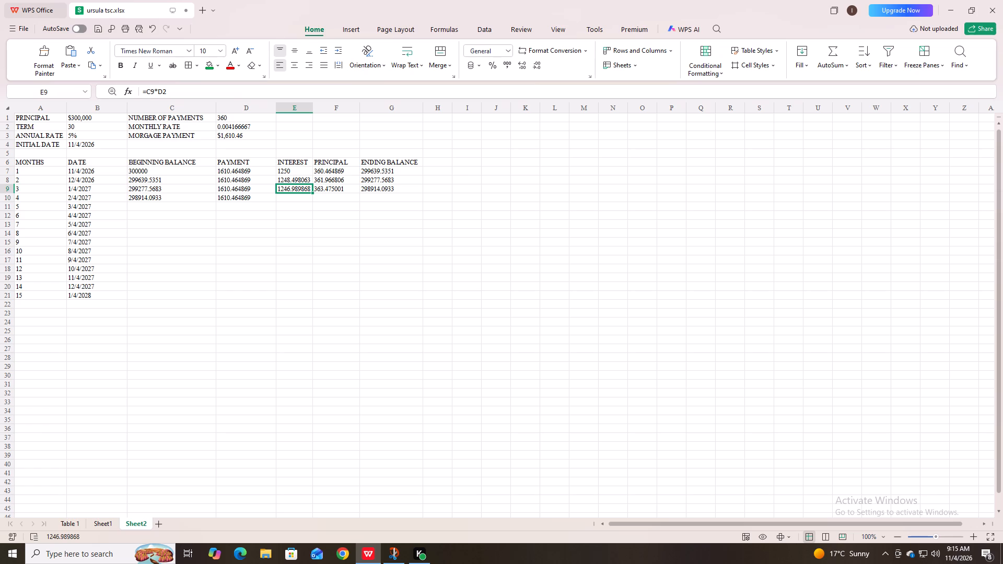
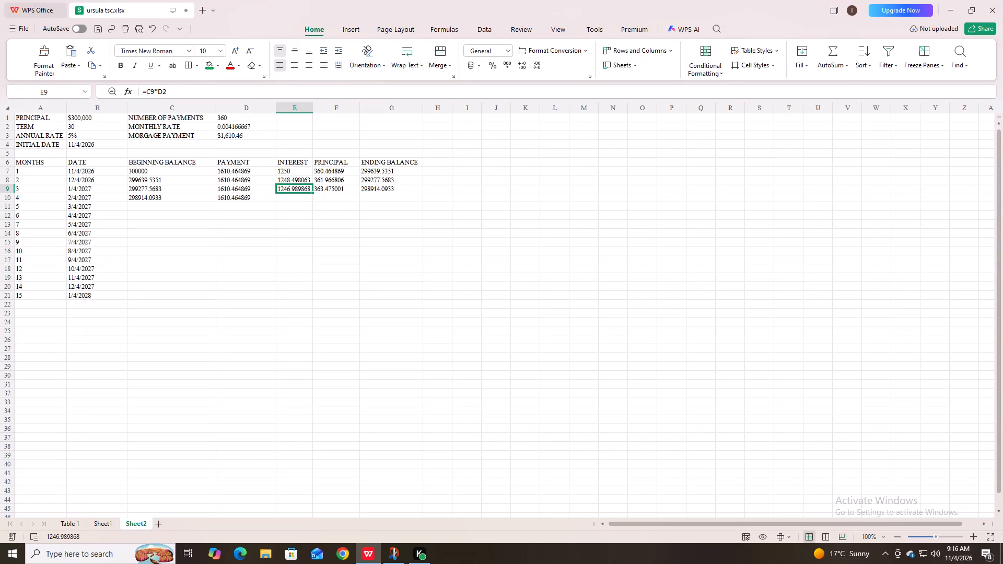
Enter the month 4 INTEREST in cell E10 as =C10*D2, the beginning balance times the monthly rate.
{"action": "left_click", "coordinate": [296, 180]}
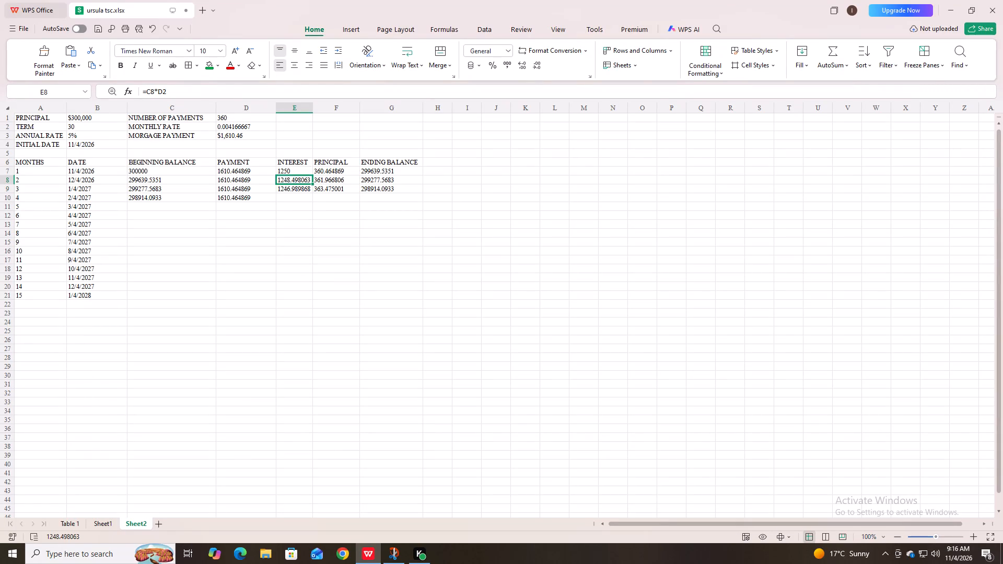
{"action": "left_click", "coordinate": [295, 196]}
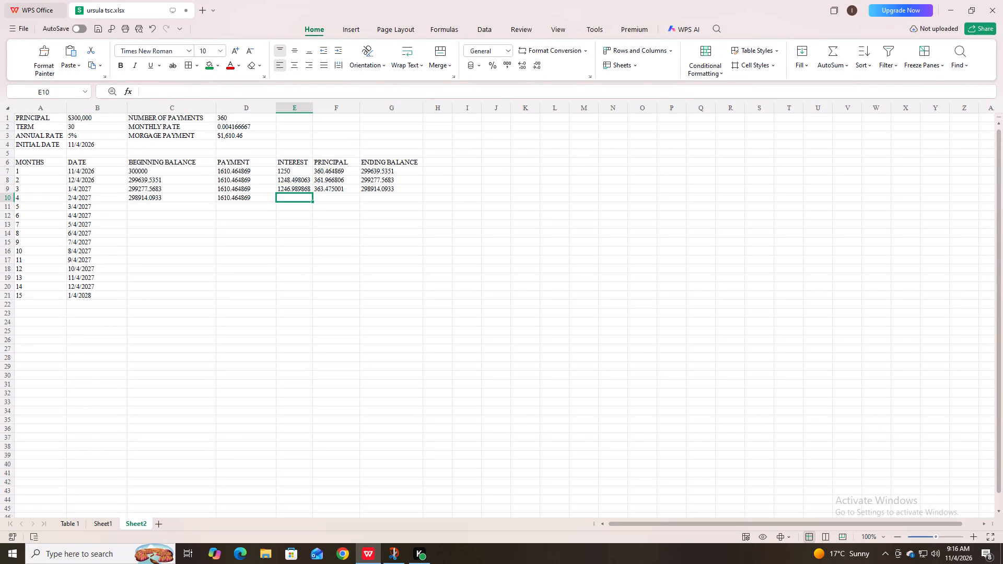
{"action": "key", "text": "equal"}
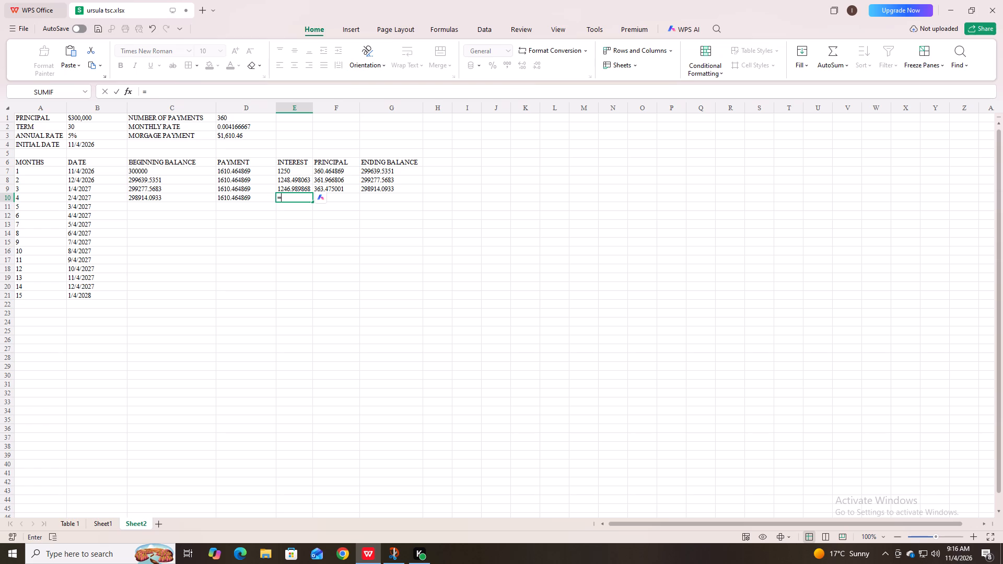
{"action": "type", "text": "C10"}
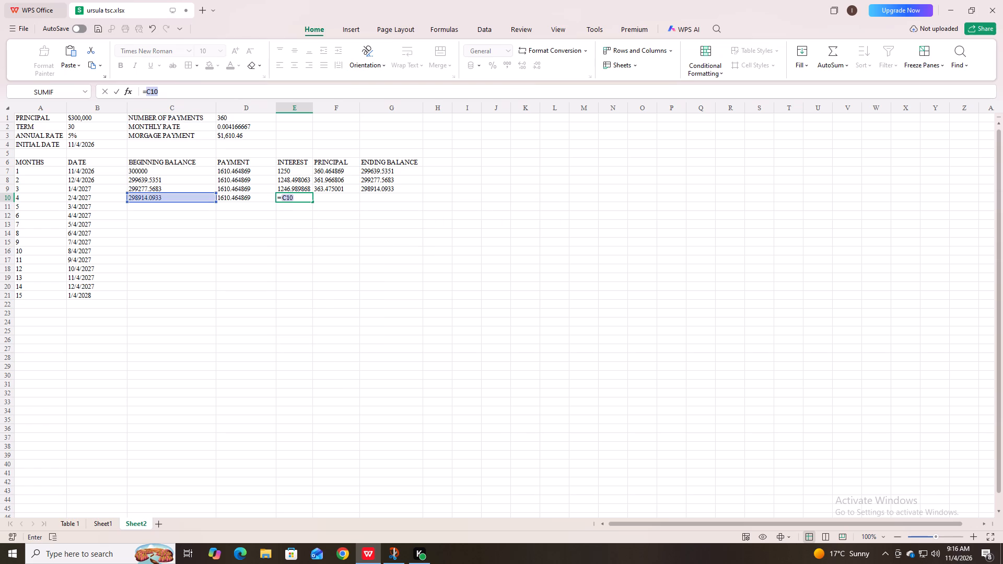
{"action": "key", "text": "asterisk"}
{"action": "type", "text": "D2"}
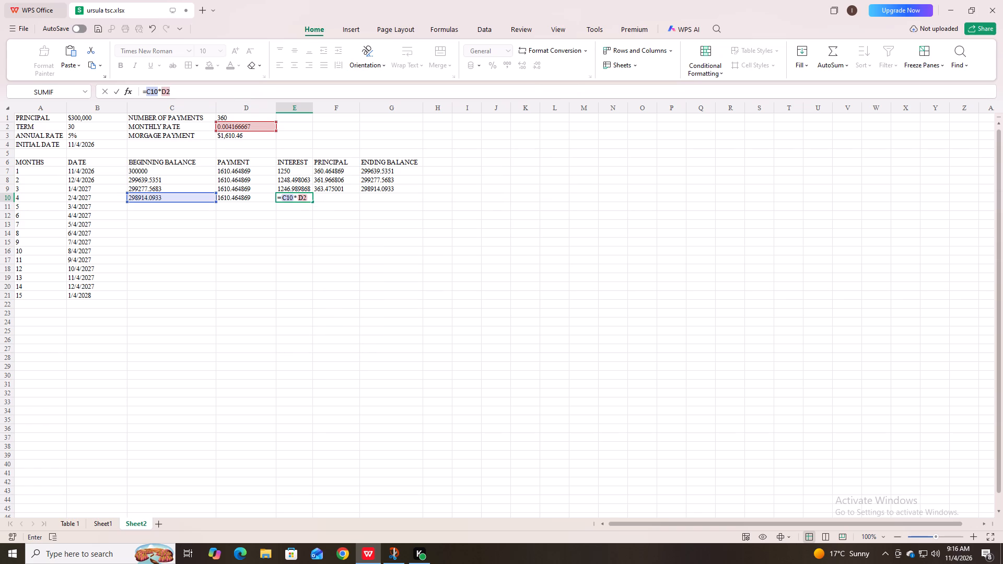
{"action": "key", "text": "Return"}
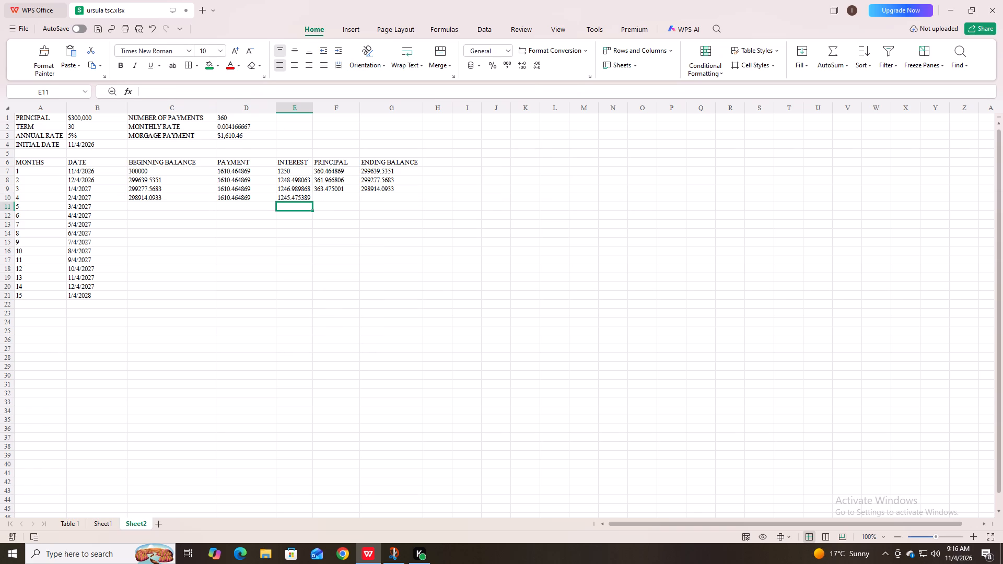
Enter the month 4 PRINCIPAL in cell F10 as =D10-E10, the payment minus the interest.
{"action": "left_click", "coordinate": [321, 196]}
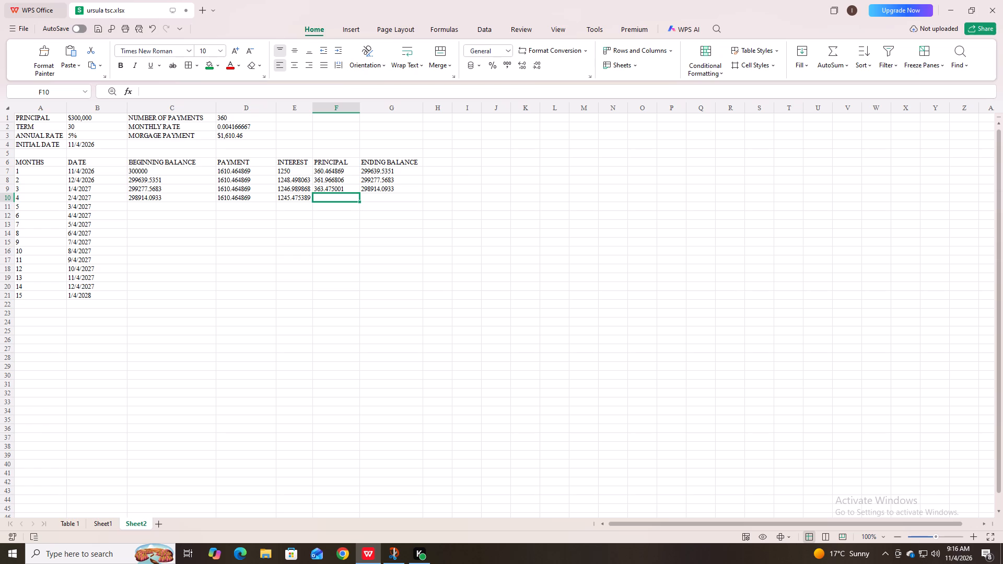
{"action": "left_click", "coordinate": [335, 186]}
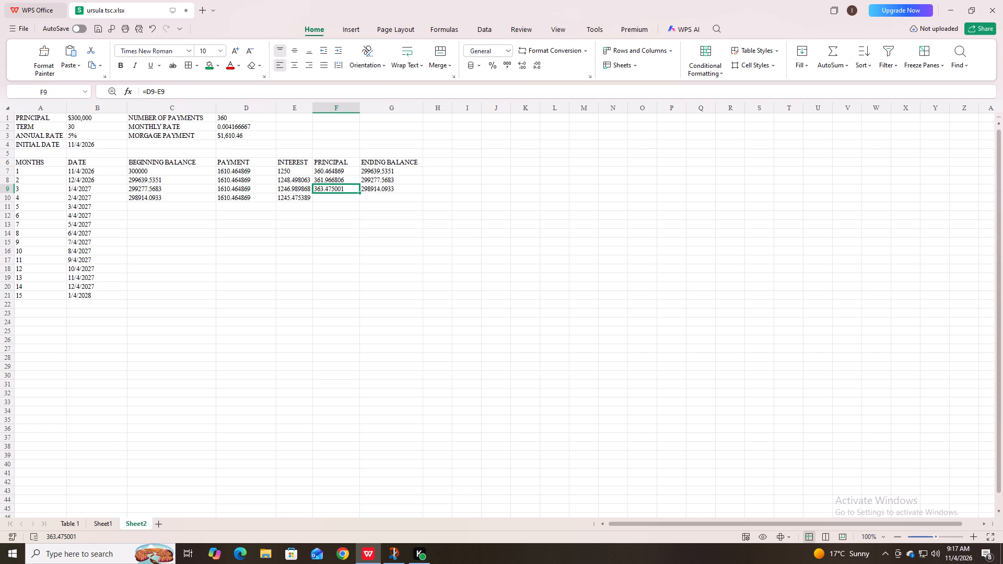
{"action": "left_click", "coordinate": [337, 197]}
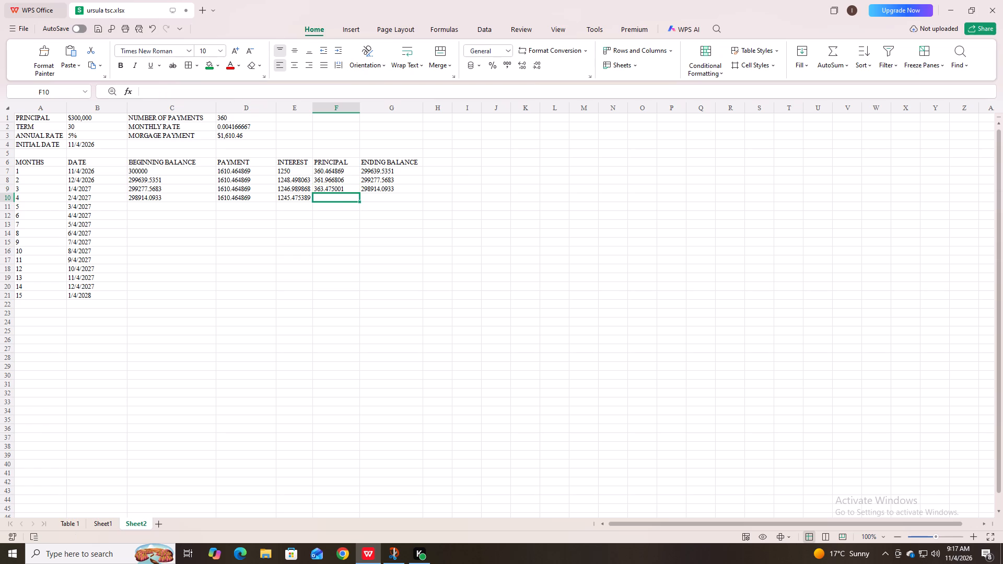
{"action": "key", "text": "equal"}
{"action": "key", "text": "d"}
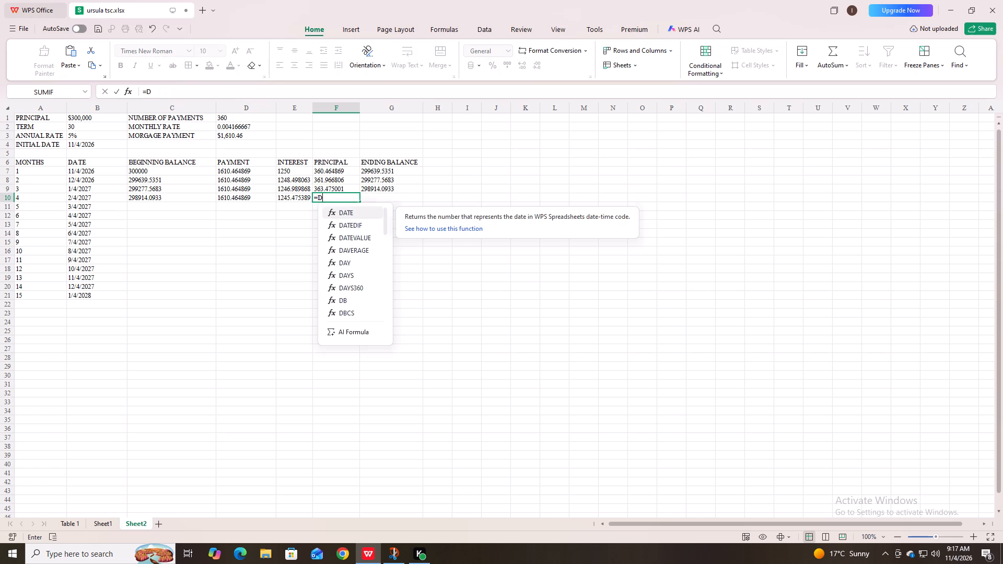
{"action": "type", "text": "10"}
{"action": "key", "text": "minus"}
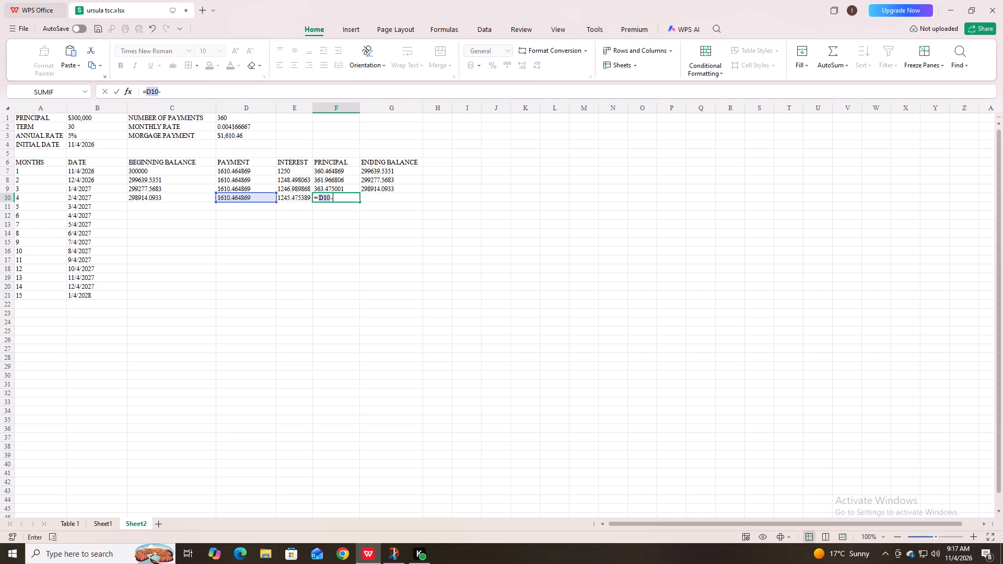
{"action": "key", "text": "e"}
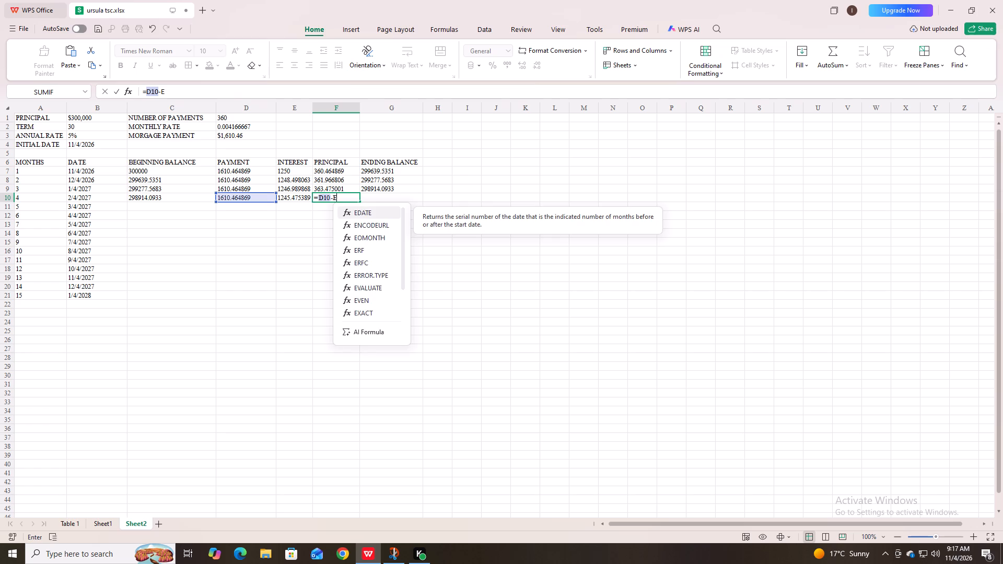
{"action": "type", "text": "10"}
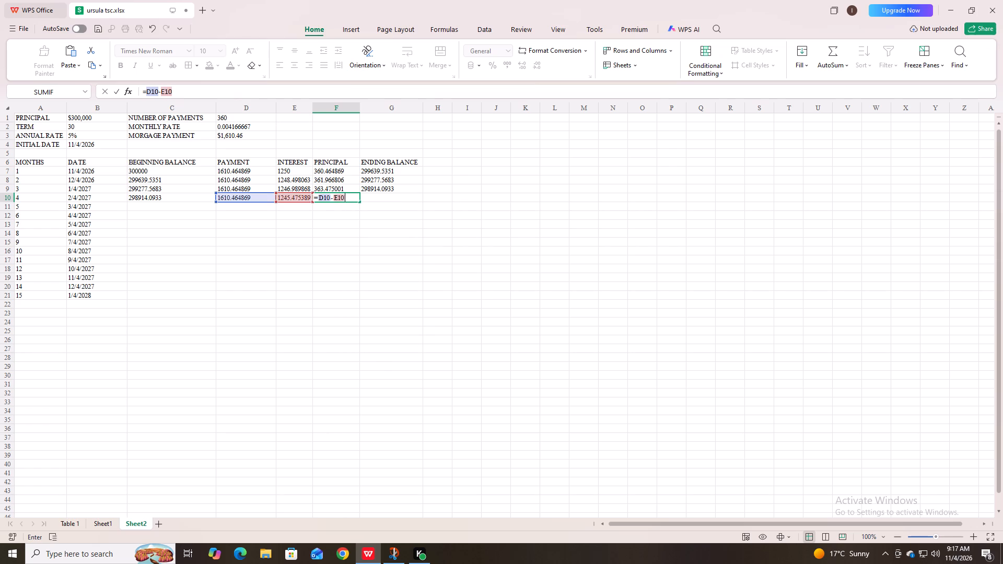
{"action": "key", "text": "Return"}
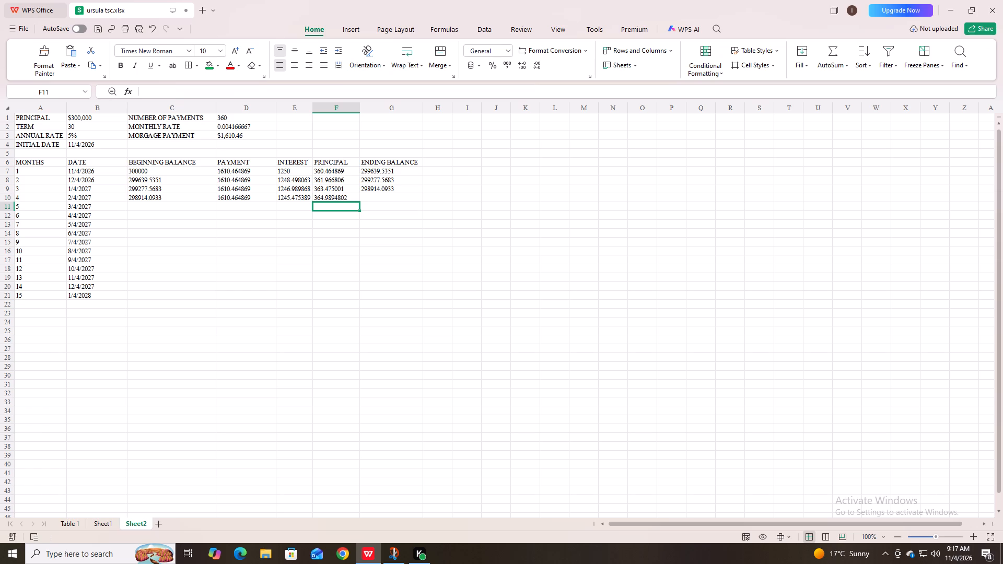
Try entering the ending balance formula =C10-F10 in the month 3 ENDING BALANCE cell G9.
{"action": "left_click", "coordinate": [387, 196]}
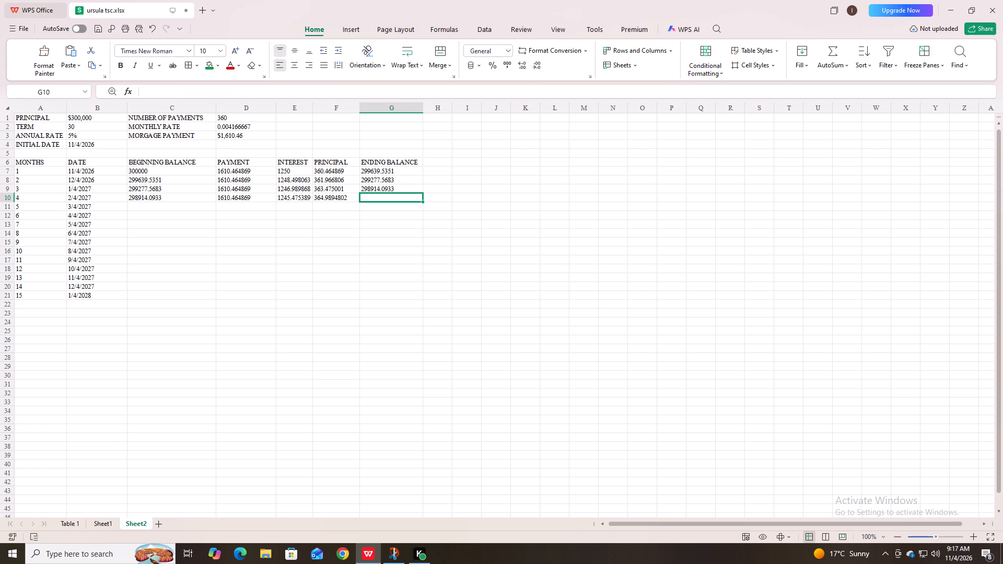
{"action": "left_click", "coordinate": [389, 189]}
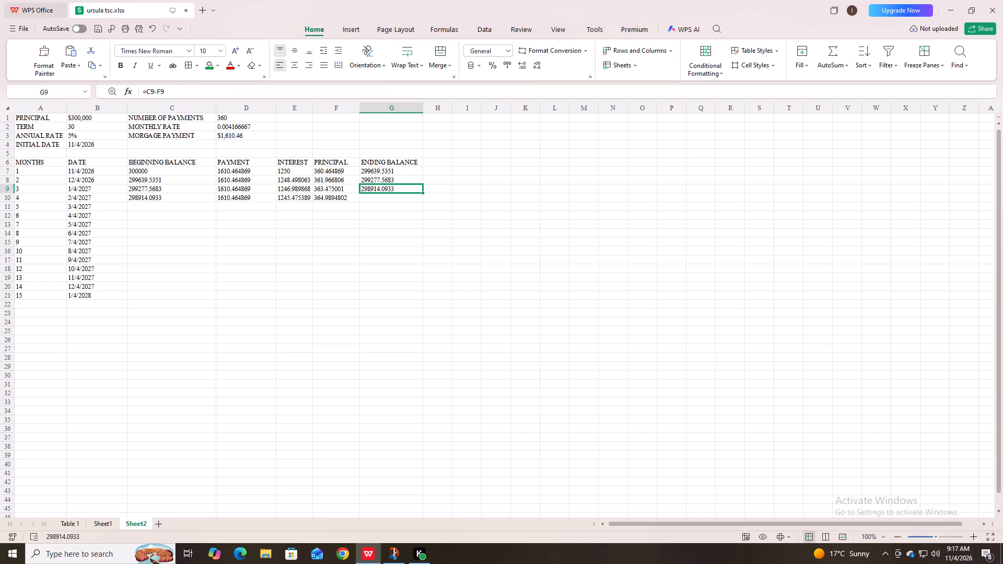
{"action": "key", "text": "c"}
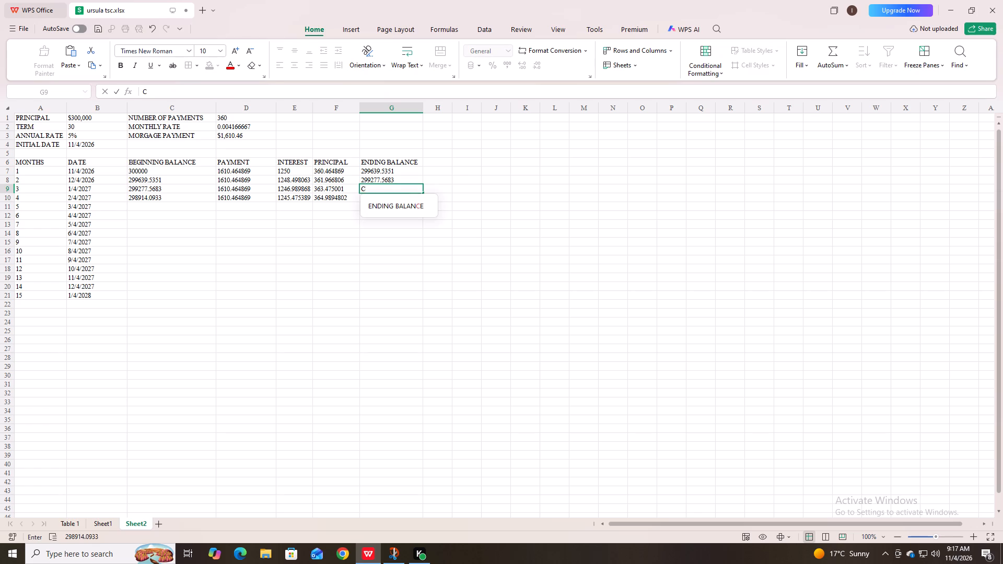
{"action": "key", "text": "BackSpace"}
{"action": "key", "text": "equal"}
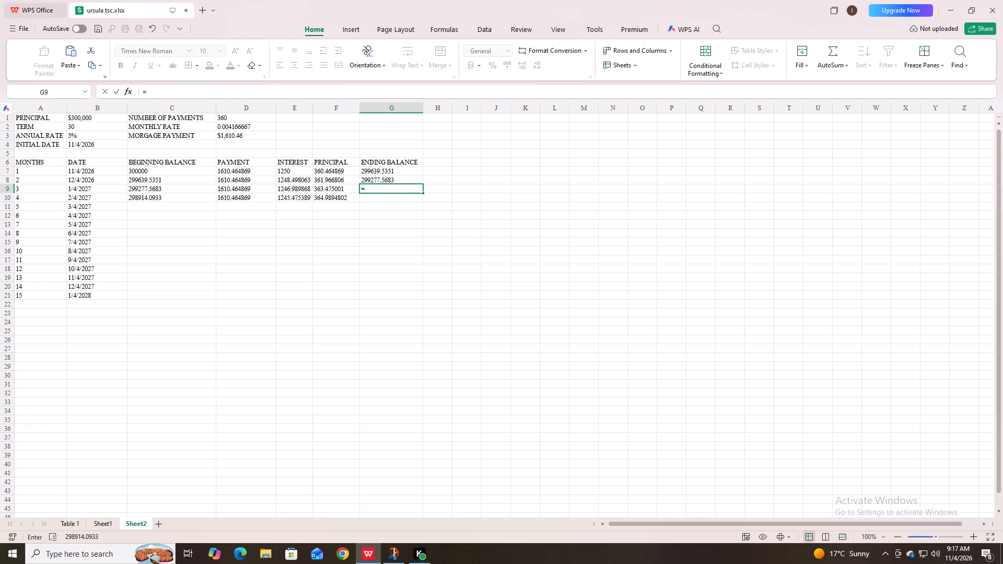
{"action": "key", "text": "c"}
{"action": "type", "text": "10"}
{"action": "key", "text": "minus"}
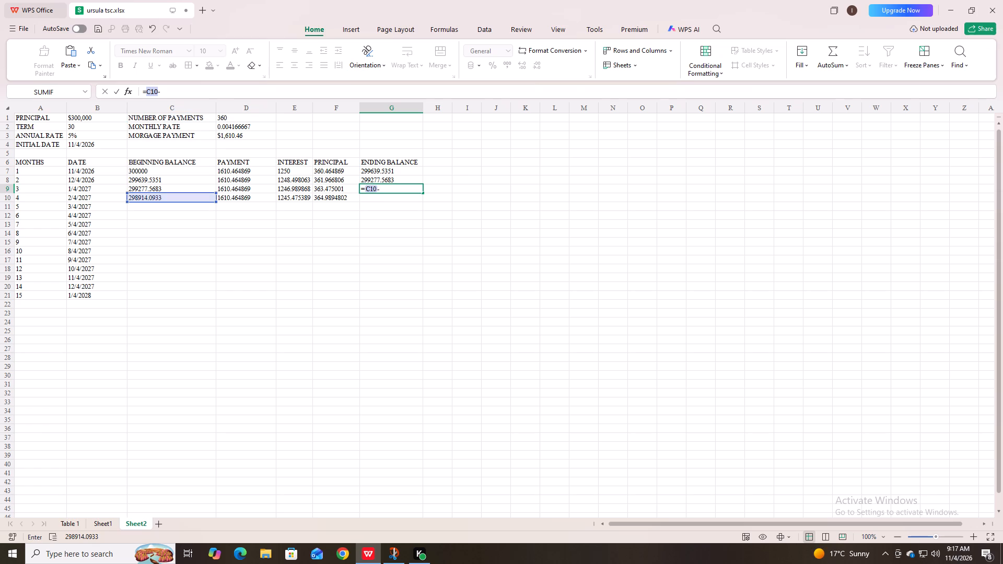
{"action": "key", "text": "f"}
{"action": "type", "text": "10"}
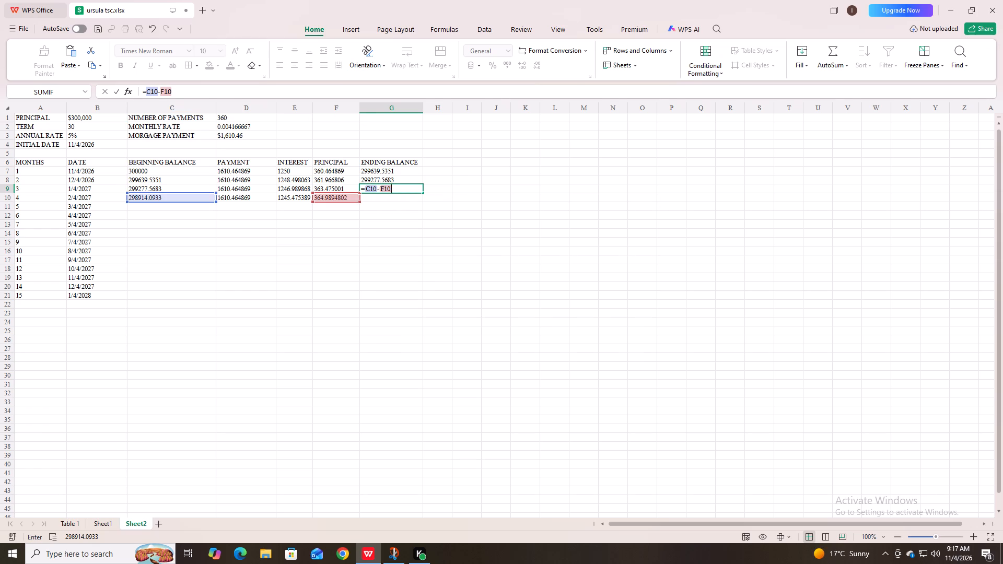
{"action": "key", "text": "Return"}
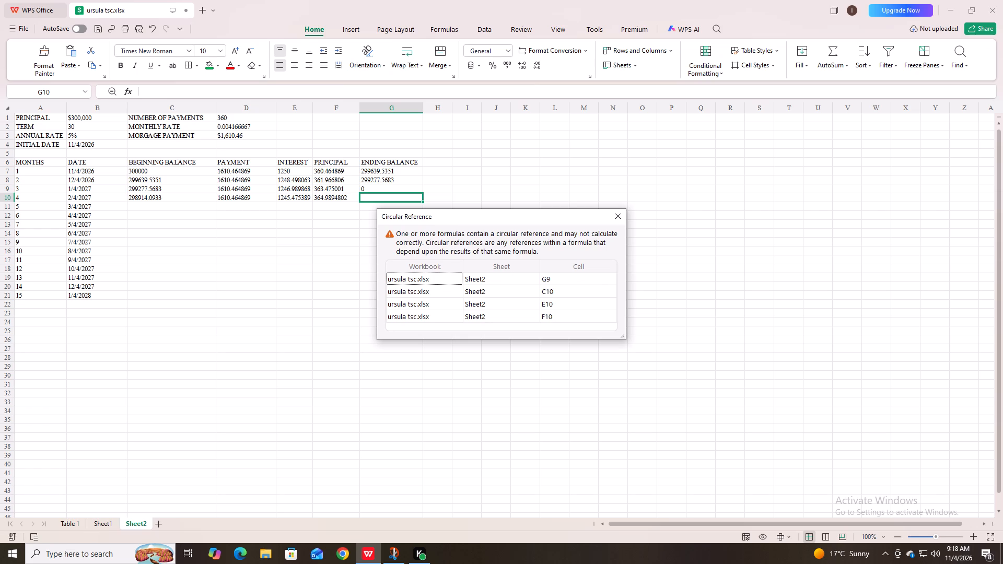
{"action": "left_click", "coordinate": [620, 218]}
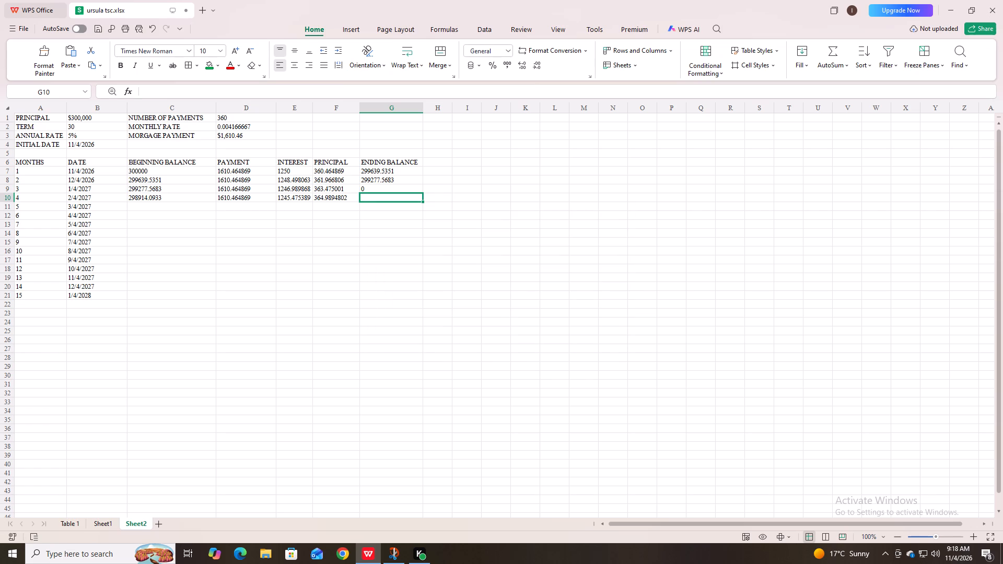
Replace the formula in the month 3 ENDING BALANCE cell G9 with -C9-F9.
{"action": "left_click", "coordinate": [387, 186]}
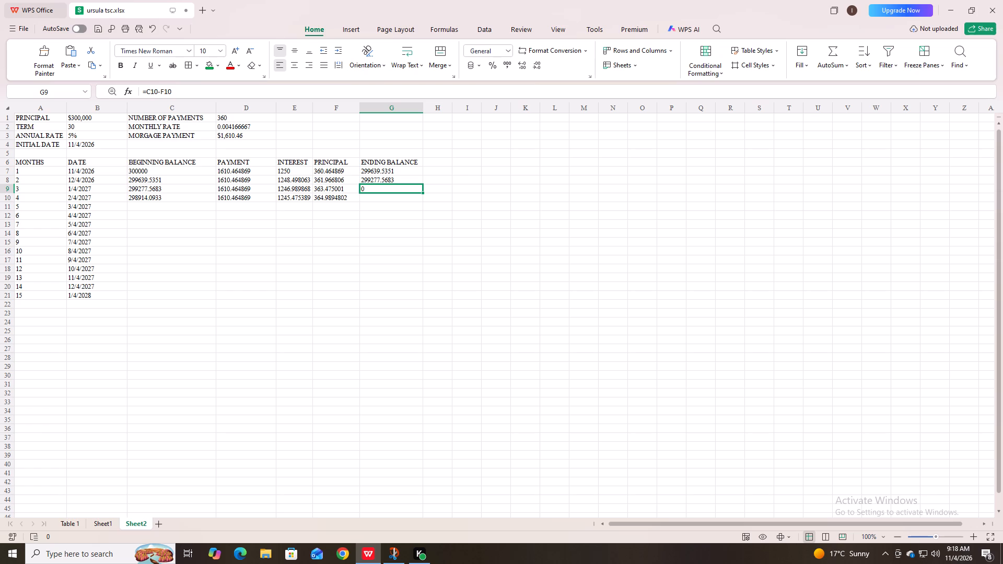
{"action": "left_click", "coordinate": [378, 180]}
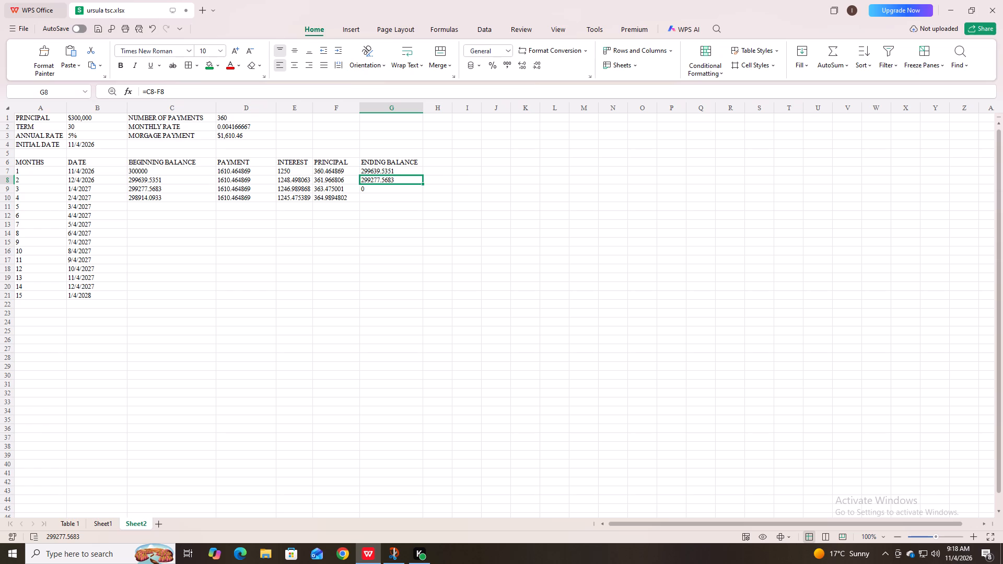
{"action": "left_click", "coordinate": [377, 186]}
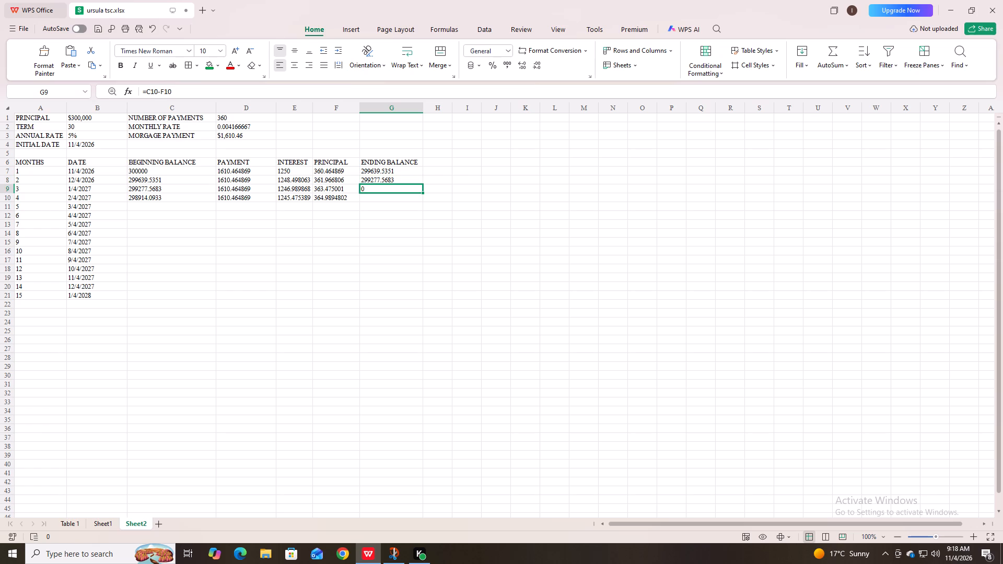
{"action": "left_click", "coordinate": [377, 187]}
{"action": "key", "text": "BackSpace"}
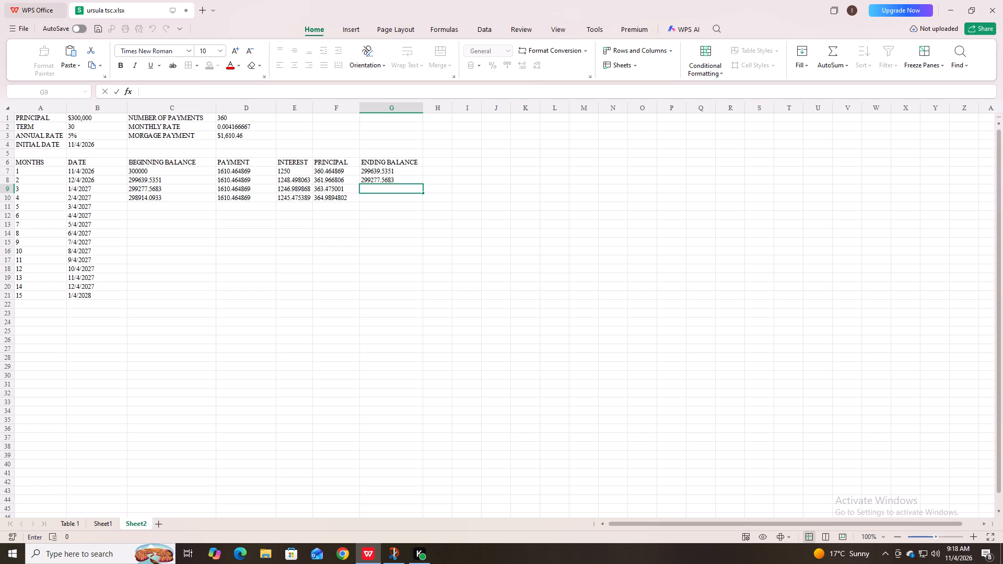
{"action": "key", "text": "minus"}
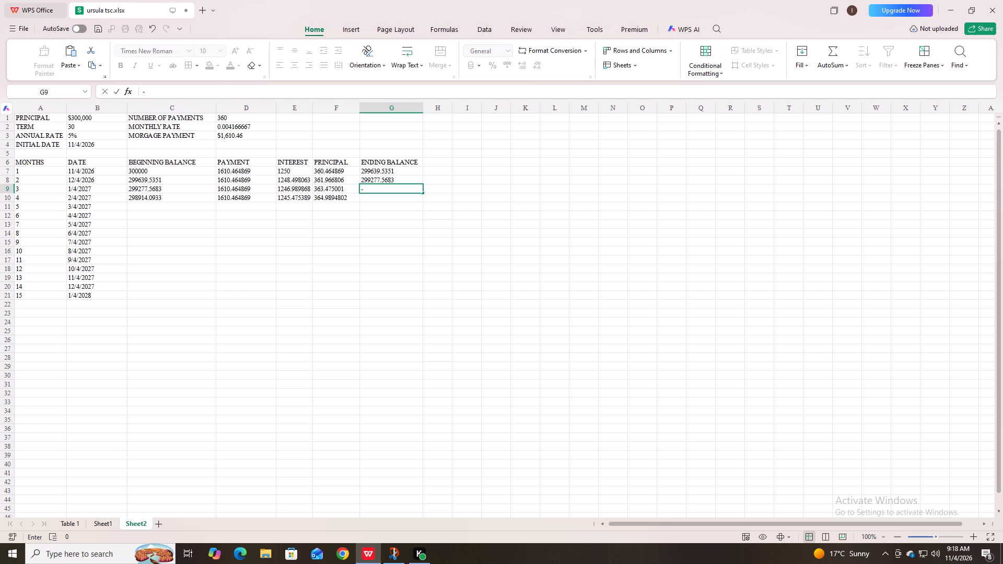
{"action": "key", "text": "c"}
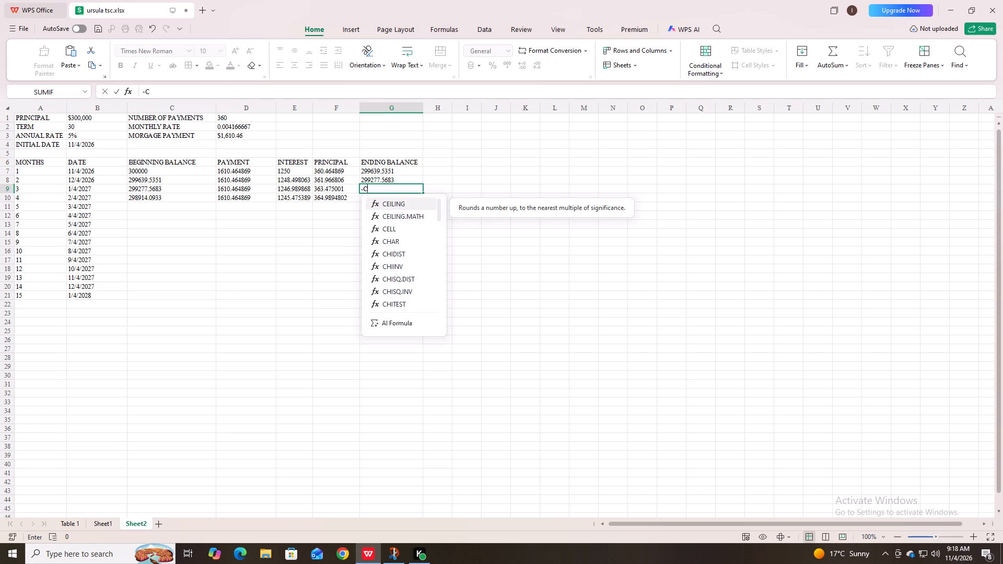
{"action": "key", "text": "9"}
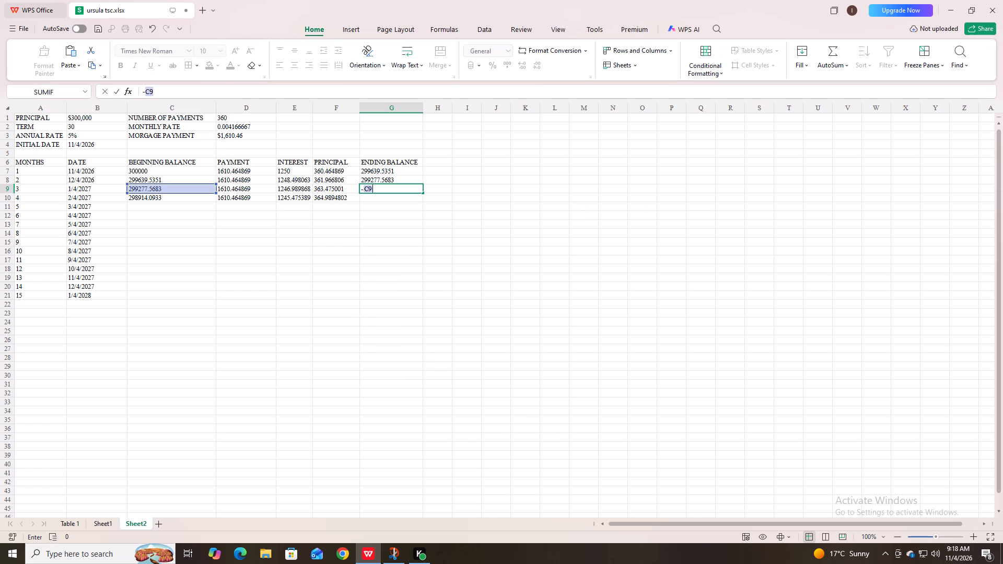
{"action": "key", "text": "minus"}
{"action": "key", "text": "f"}
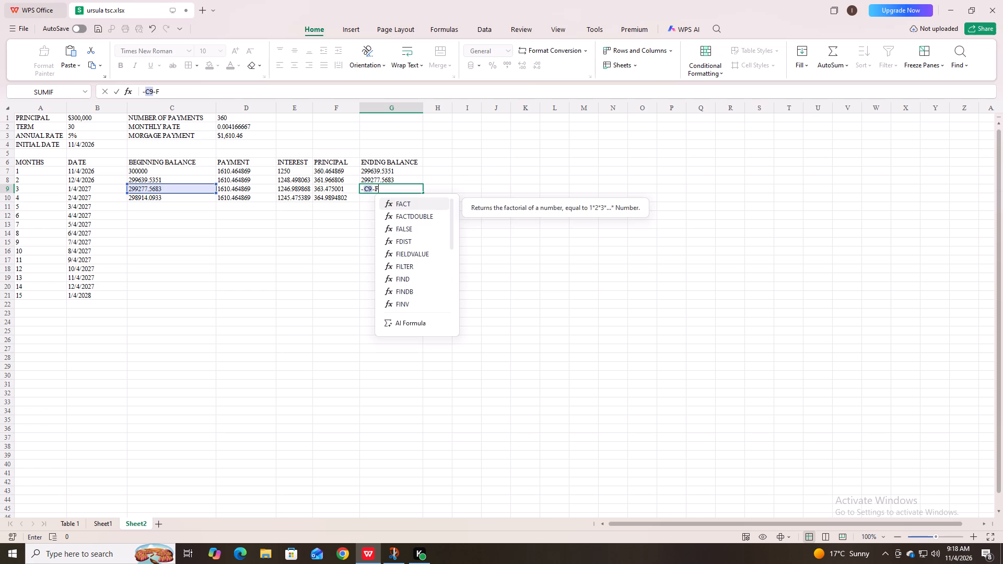
{"action": "key", "text": "9"}
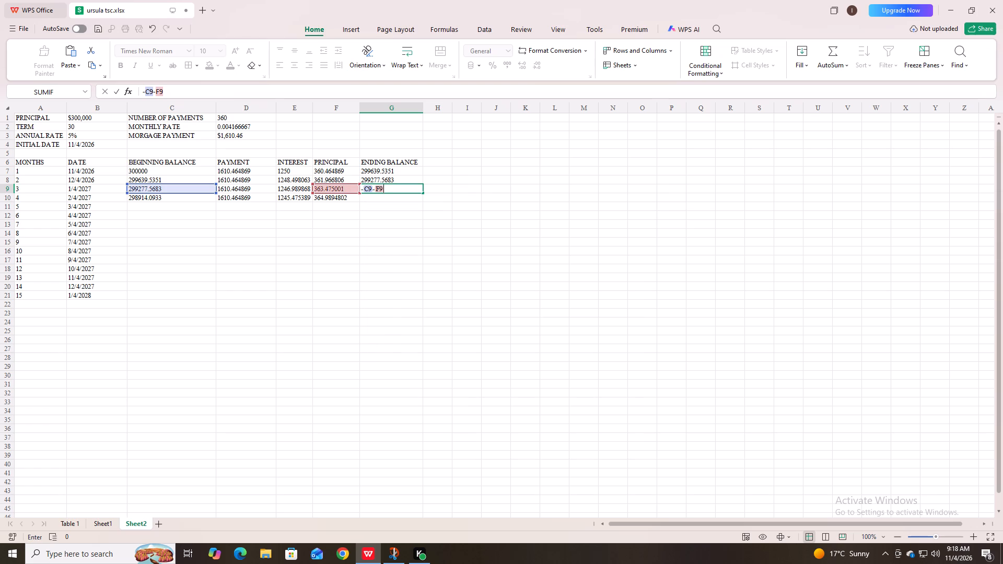
{"action": "key", "text": "Return"}
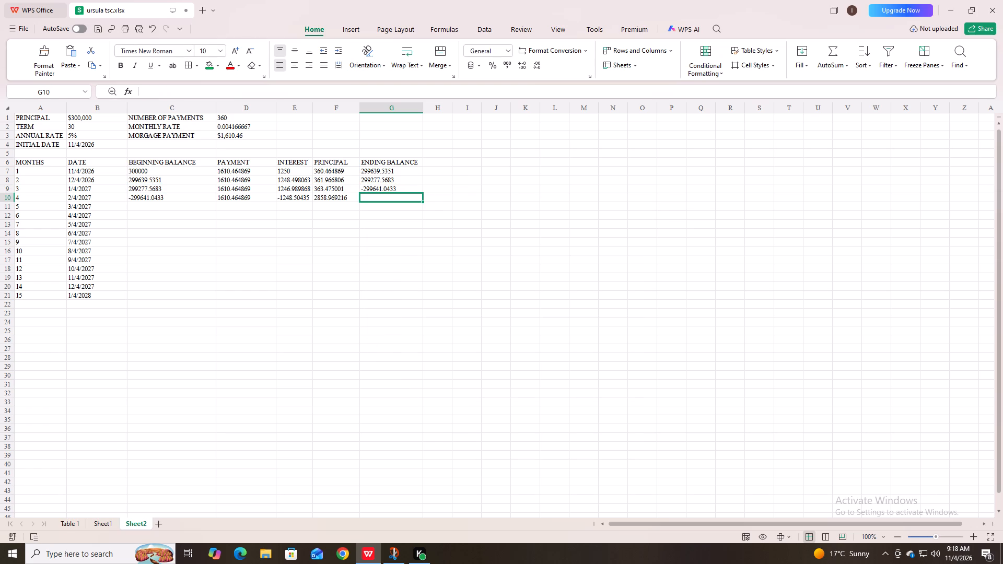
Clear the month 4 PRINCIPAL, INTEREST and BEGINNING BALANCE formulas in cells F10, E10 and C10.
{"action": "left_click", "coordinate": [382, 180]}
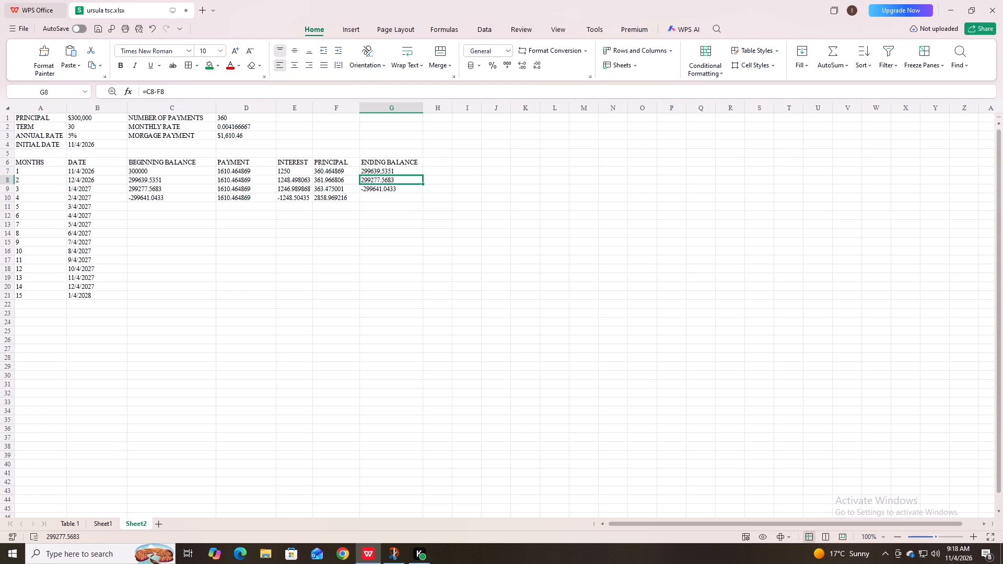
{"action": "left_click", "coordinate": [383, 190]}
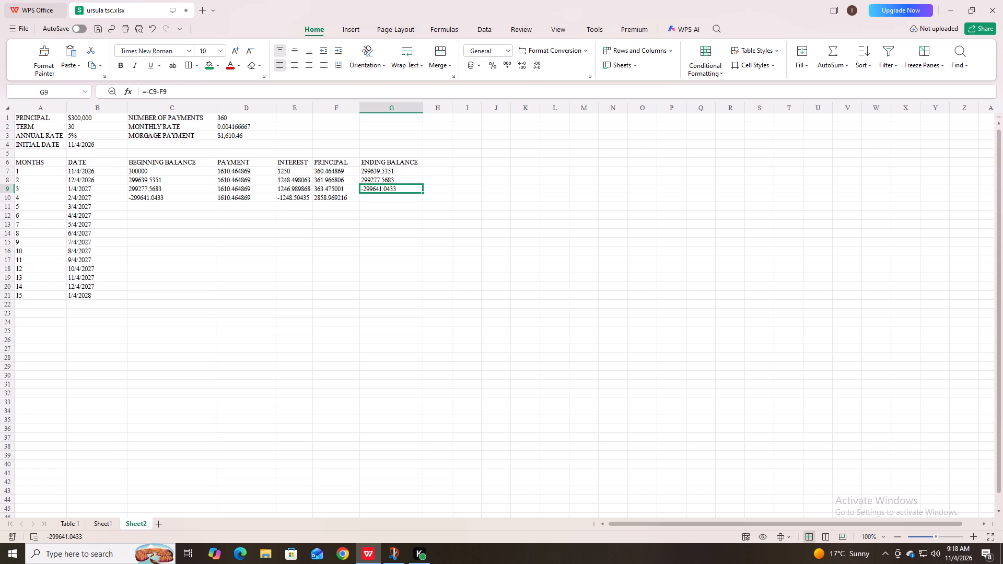
{"action": "left_click", "coordinate": [383, 170]}
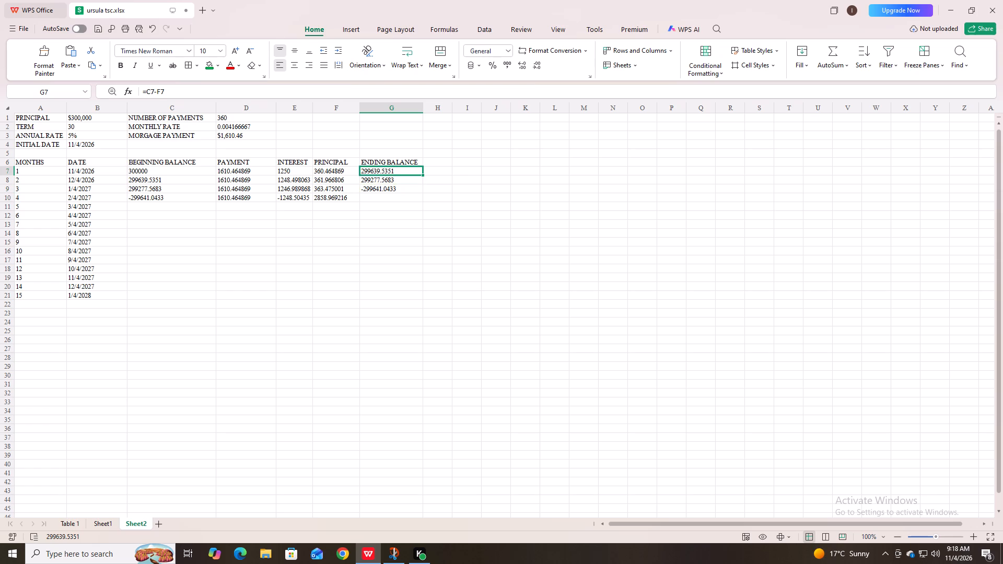
{"action": "left_click", "coordinate": [343, 198]}
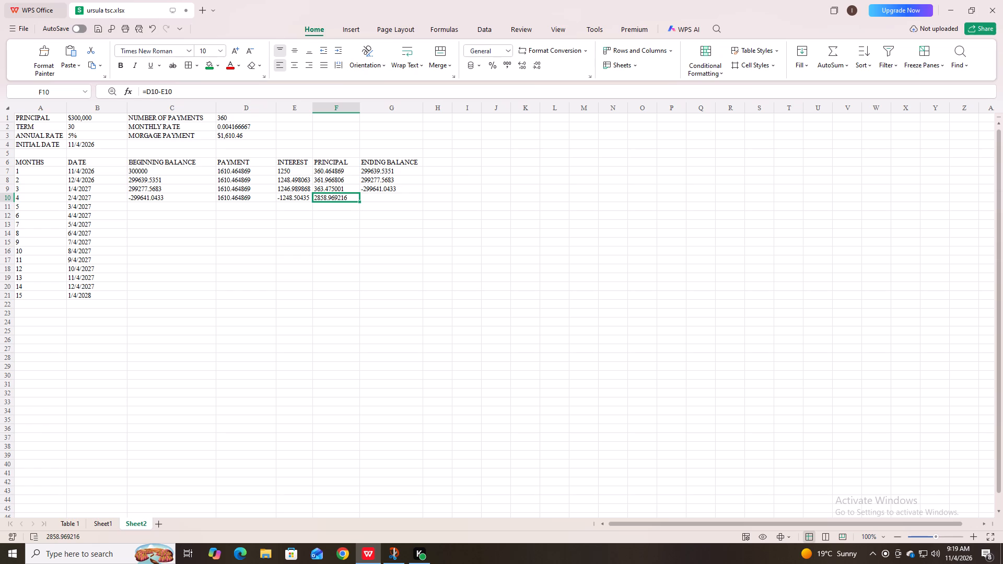
{"action": "key", "text": "Delete"}
{"action": "left_click", "coordinate": [296, 200]}
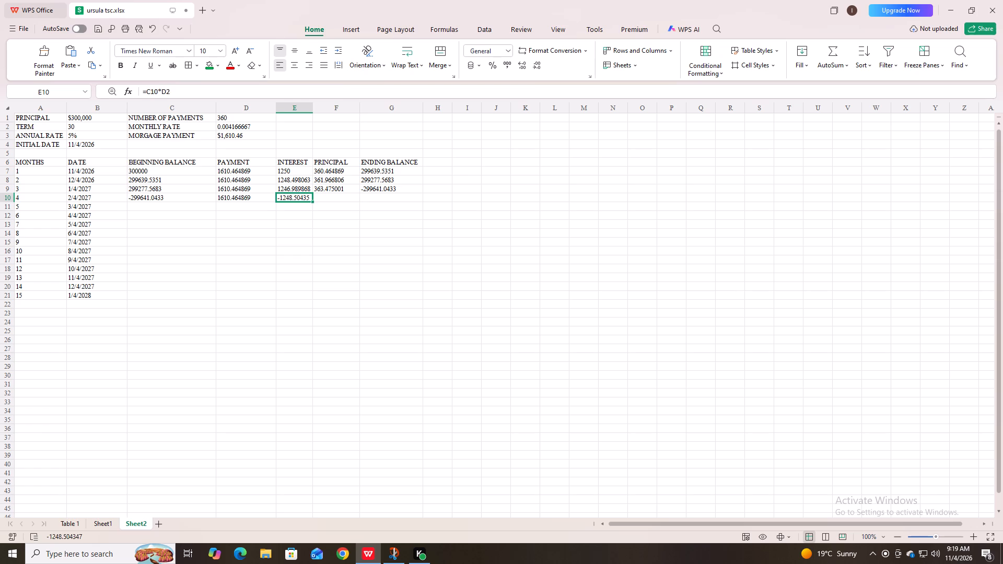
{"action": "key", "text": "Delete"}
{"action": "left_click", "coordinate": [174, 198]}
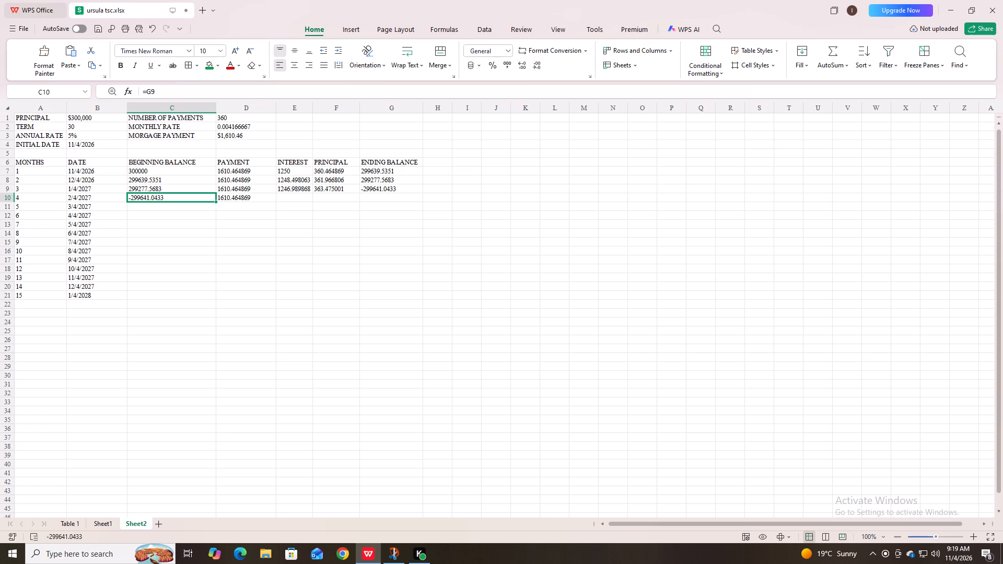
{"action": "key", "text": "Delete"}
Clear the month numbers and dates from month 4 onward in A10:B22, and the remaining PAYMENT formula in D10.
{"action": "left_click_drag", "start_coordinate": [23, 197], "coordinate": [112, 207]}
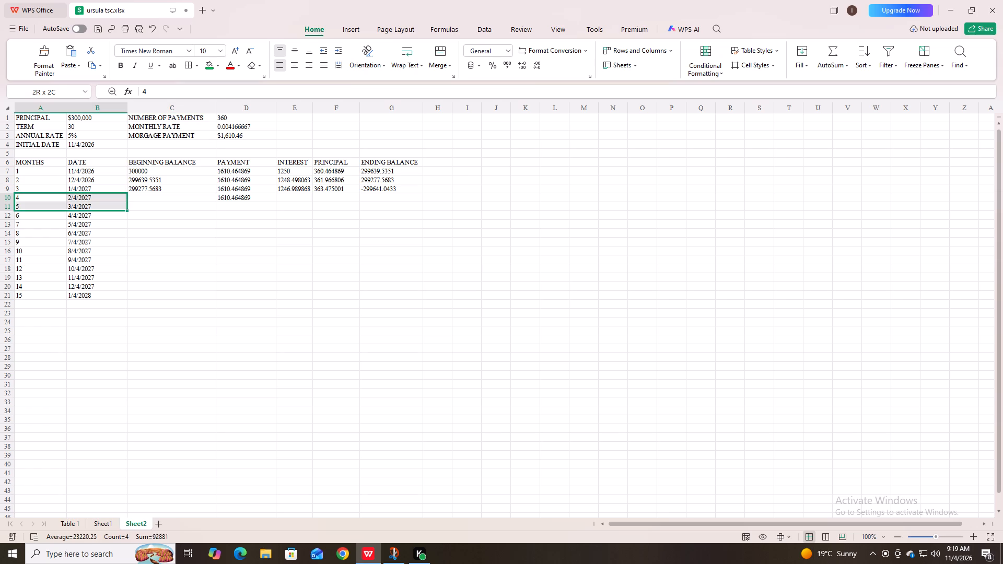
{"action": "left_click_drag", "start_coordinate": [112, 207], "coordinate": [111, 300]}
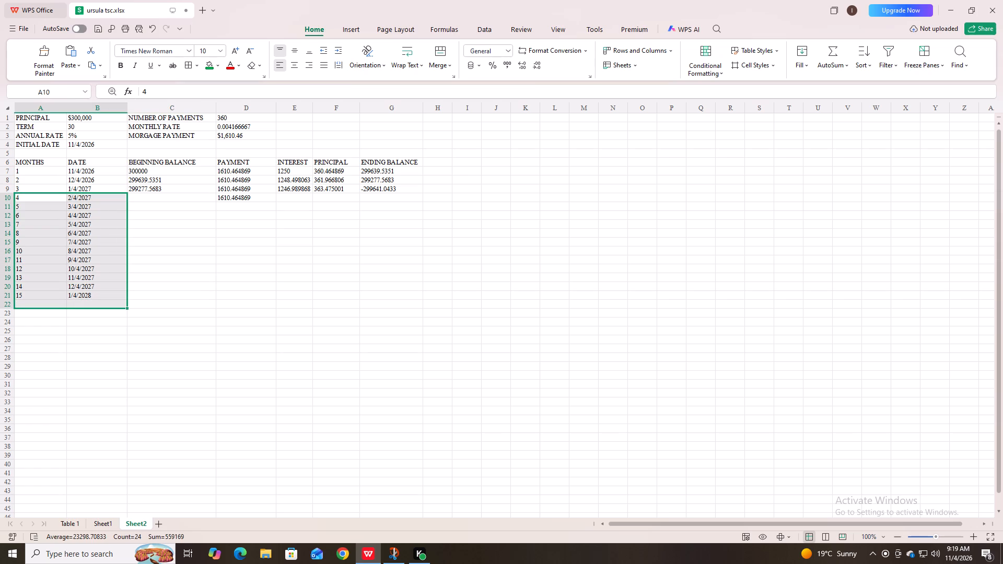
{"action": "key", "text": "Delete"}
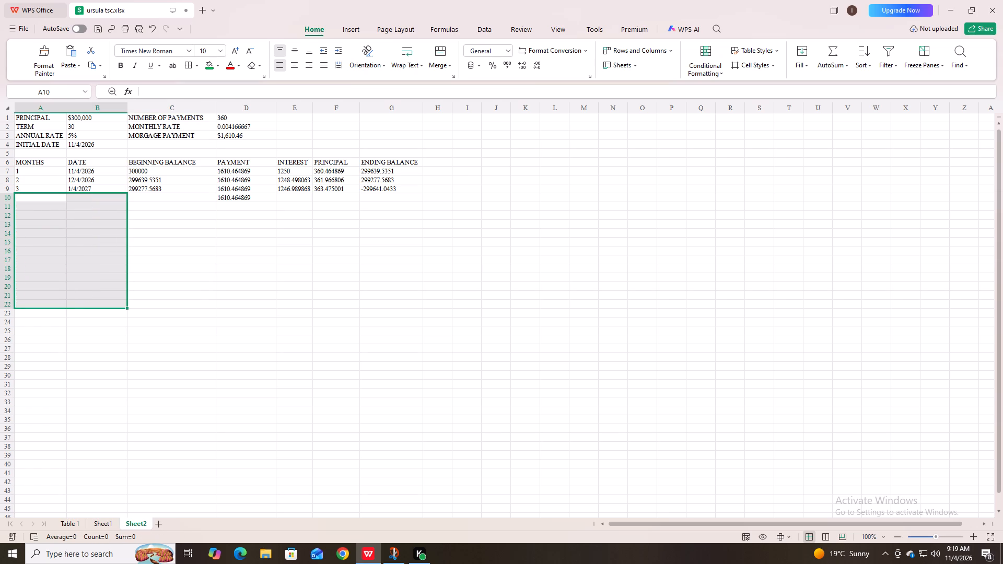
{"action": "left_click", "coordinate": [241, 198]}
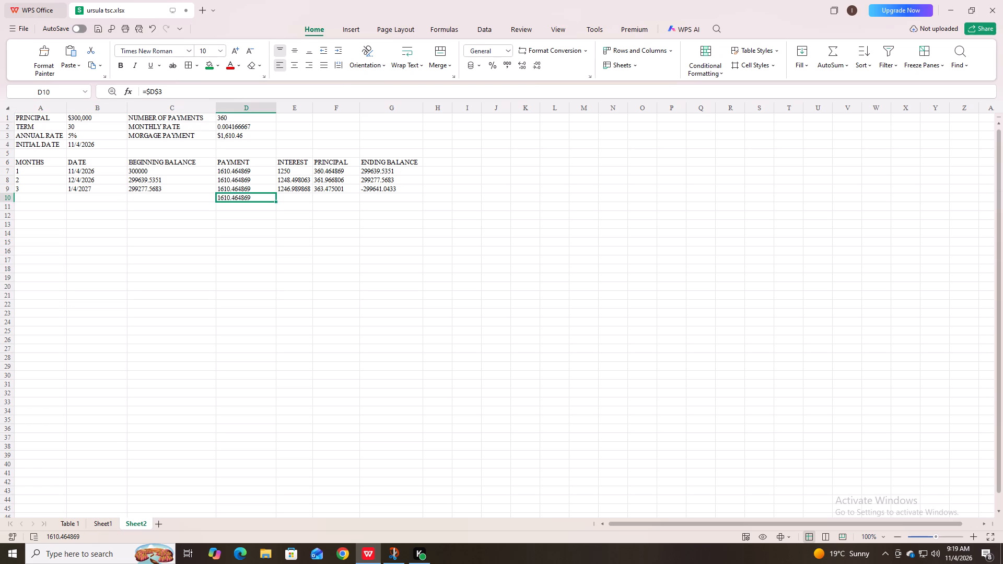
{"action": "key", "text": "Delete"}
Select the month 3 ENDING BALANCE cell G9 and examine its formula.
{"action": "left_click", "coordinate": [435, 136]}
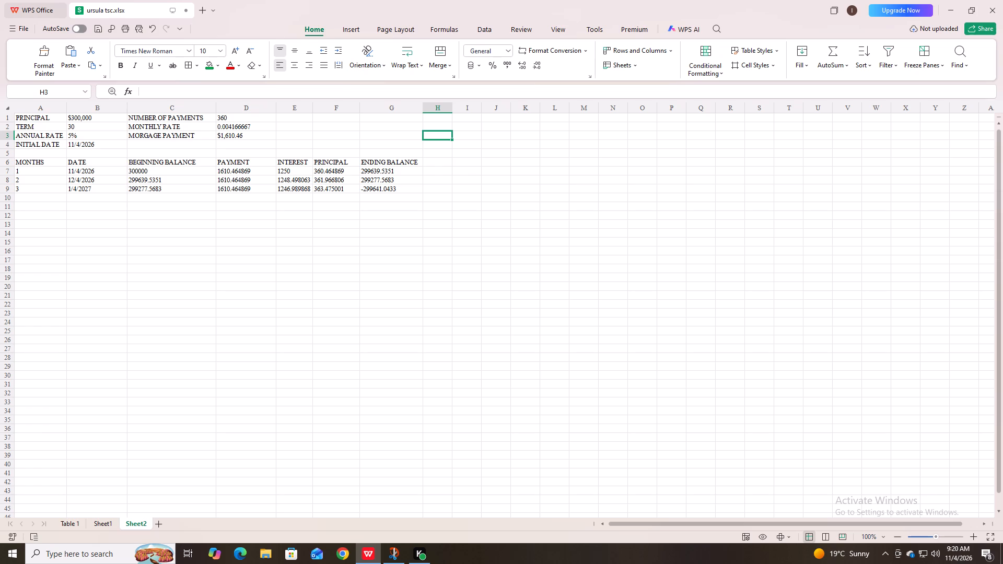
{"action": "left_click", "coordinate": [391, 188]}
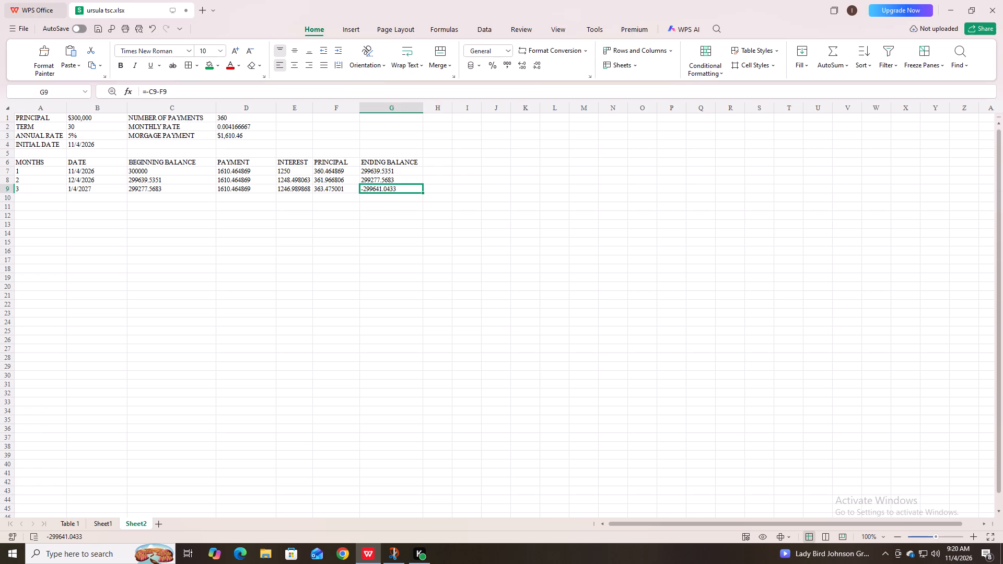
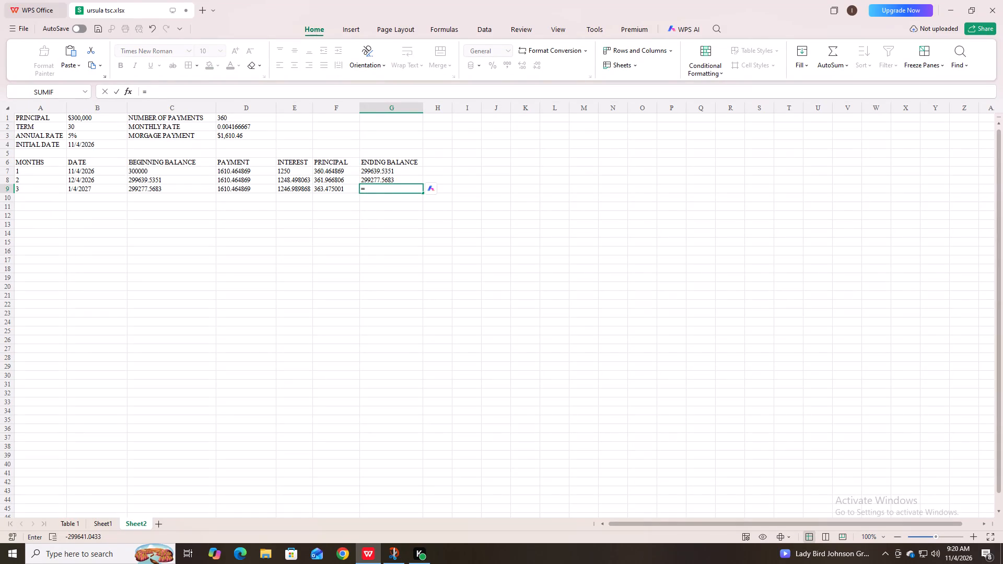
Replace the month 3 ENDING BALANCE formula in cell G9 with =C9-F9, subtracting the principal from the beginning balance.
{"action": "key", "text": "c"}
{"action": "key", "text": "9"}
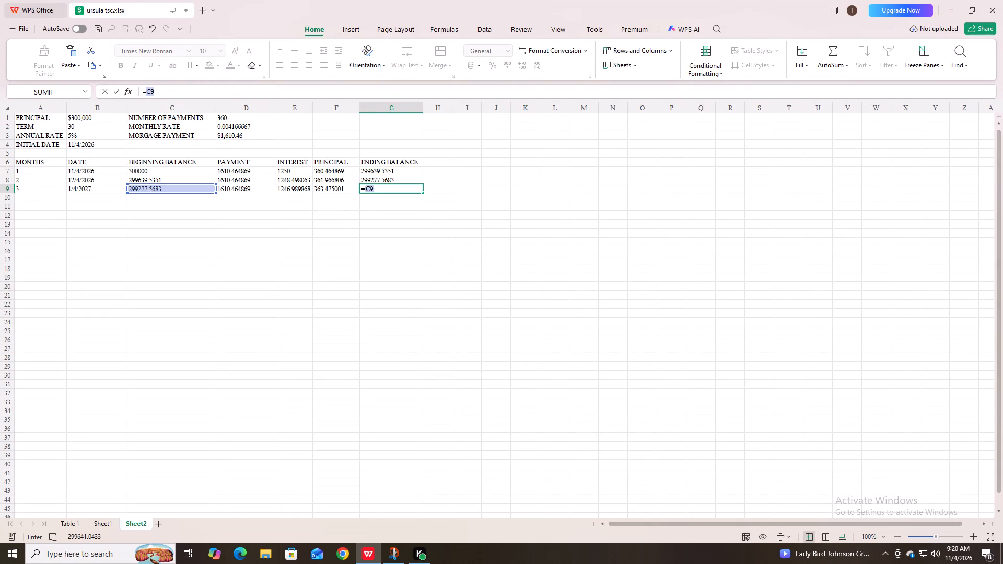
{"action": "key", "text": "minus"}
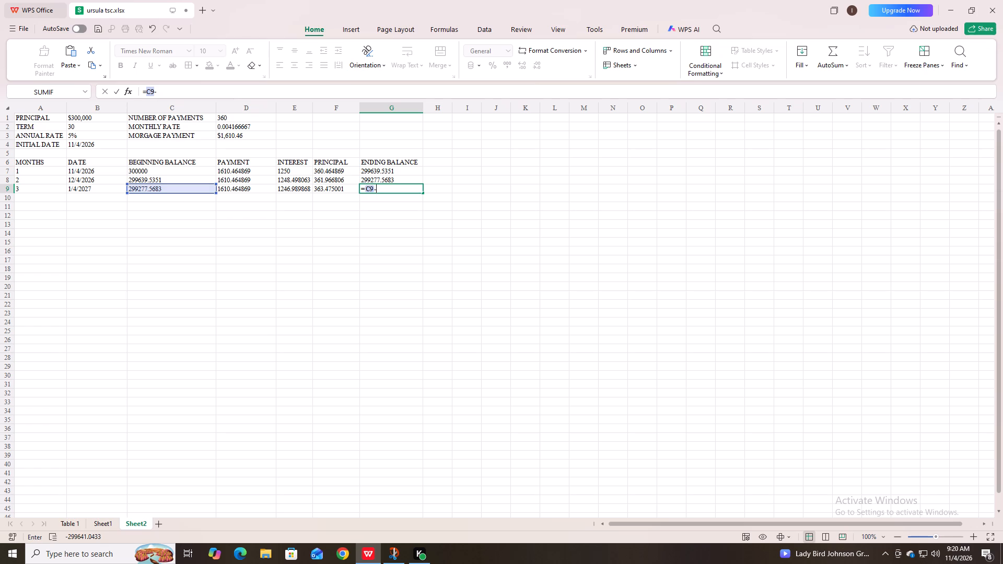
{"action": "key", "text": "f"}
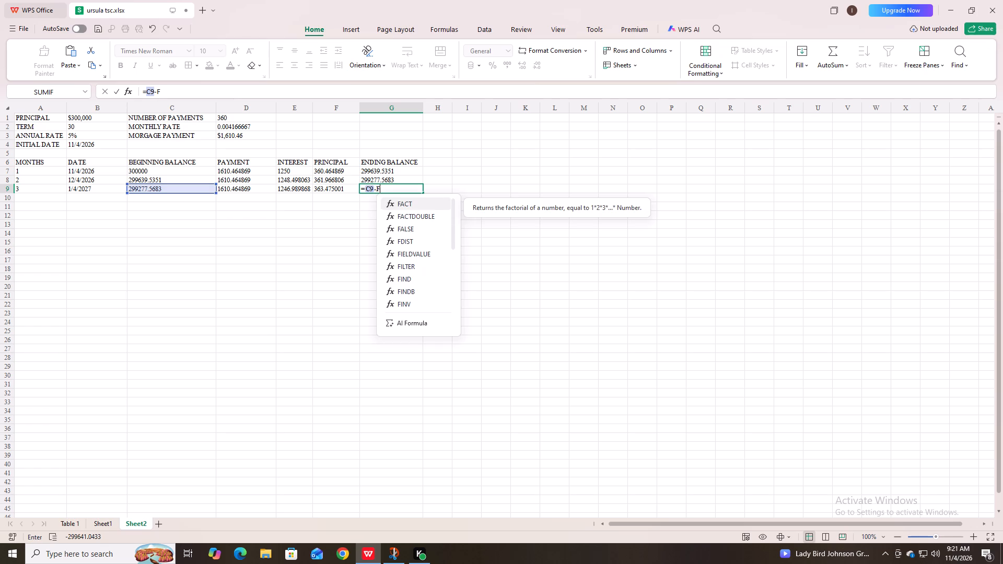
{"action": "key", "text": "9"}
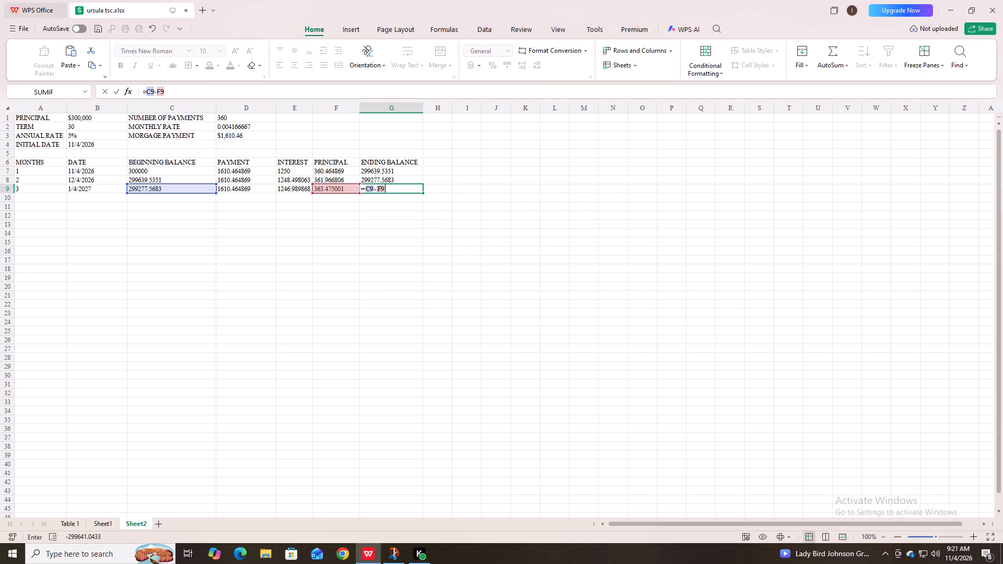
{"action": "key", "text": "Return"}
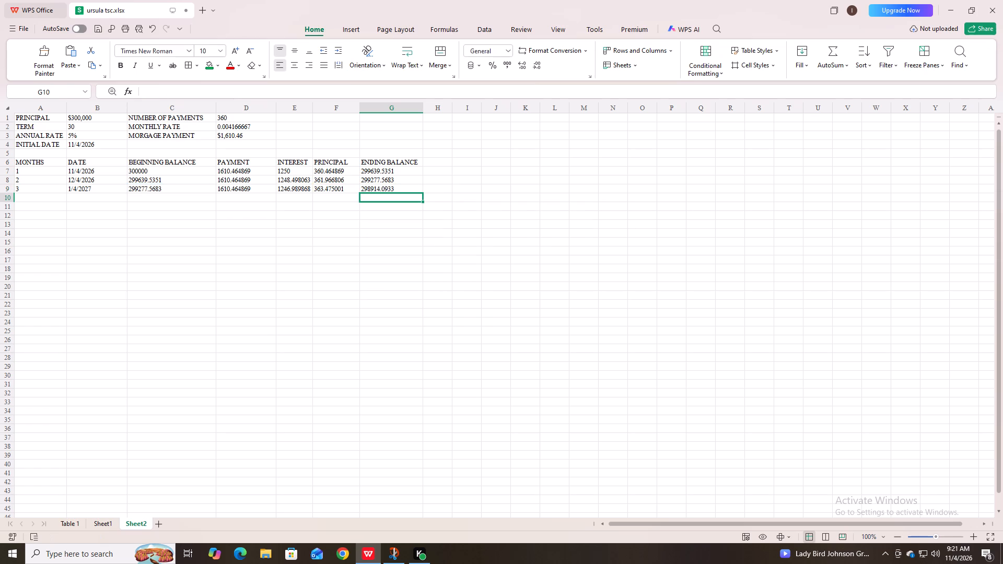
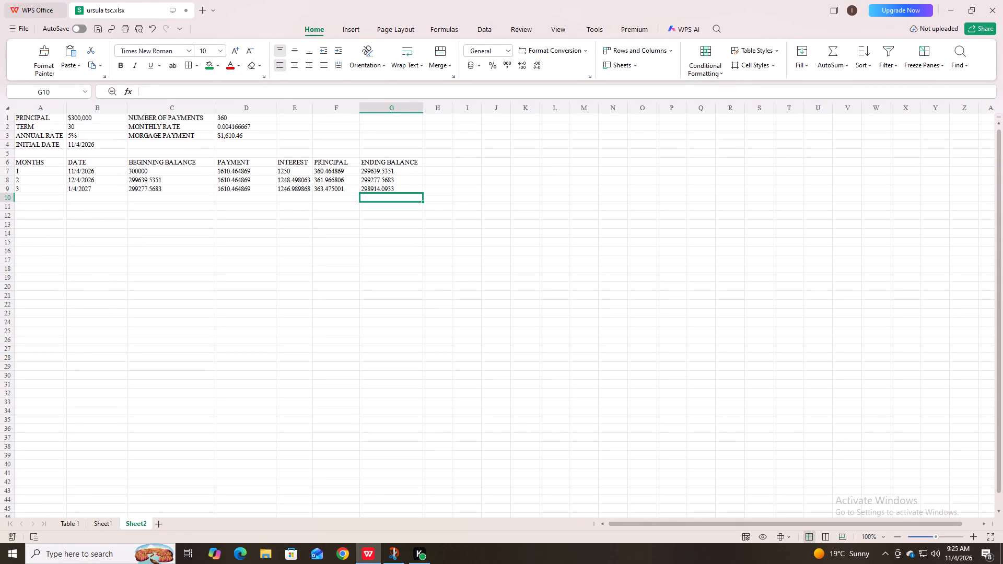
Make the monthly rate reference absolute in the month 2 INTEREST formula in cell E8, giving =C8*$D$2.
{"action": "left_click", "coordinate": [290, 169]}
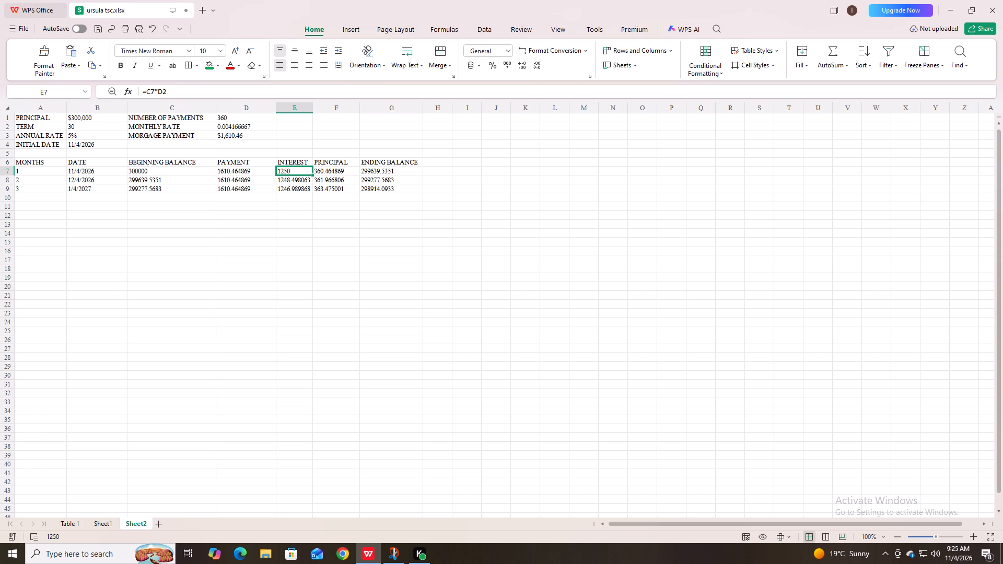
{"action": "left_click", "coordinate": [305, 179]}
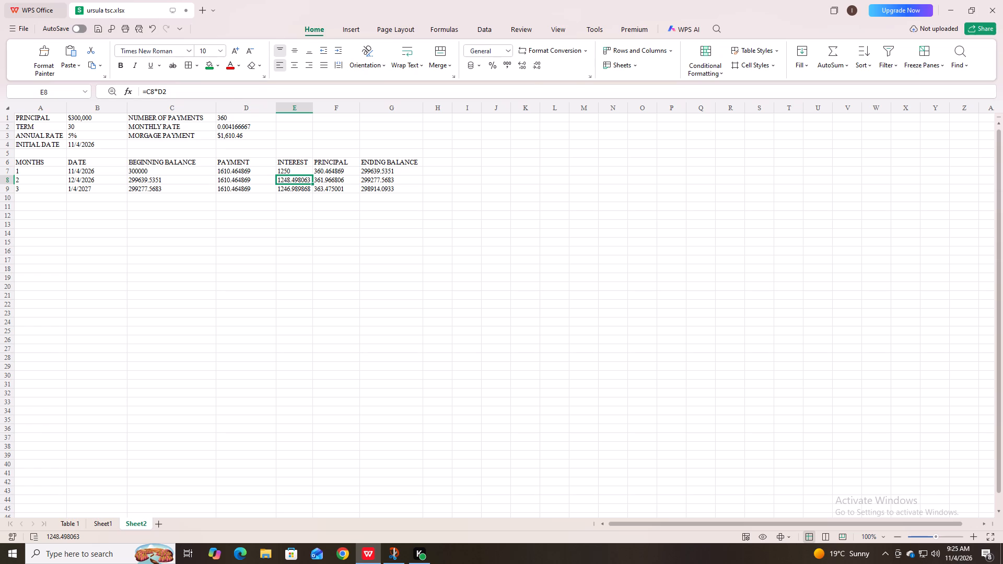
{"action": "left_click", "coordinate": [157, 91]}
{"action": "double_click", "coordinate": [157, 91]}
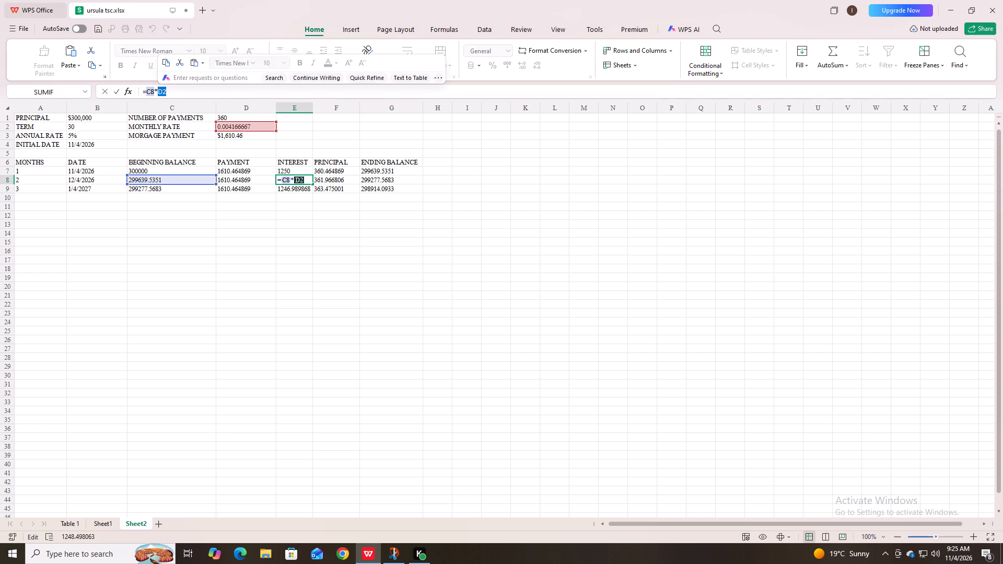
{"action": "left_click", "coordinate": [157, 91]}
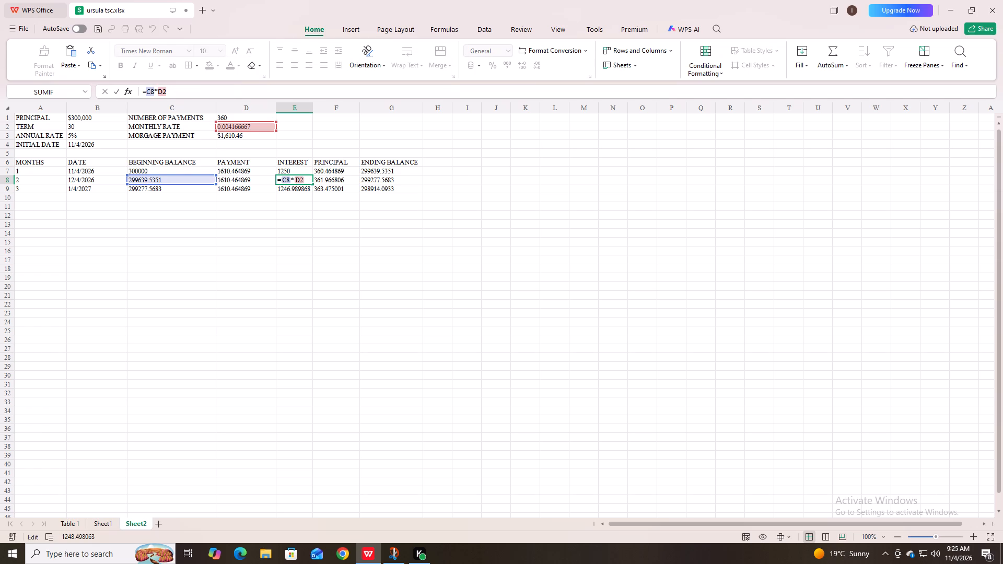
{"action": "key", "text": "shift+dollar"}
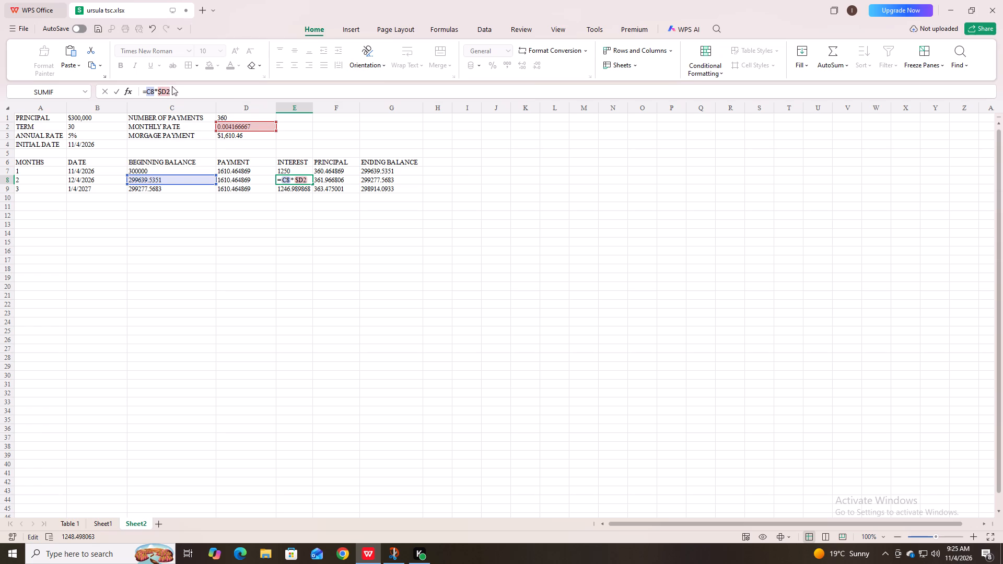
{"action": "left_click", "coordinate": [164, 92]}
{"action": "left_click", "coordinate": [163, 93]}
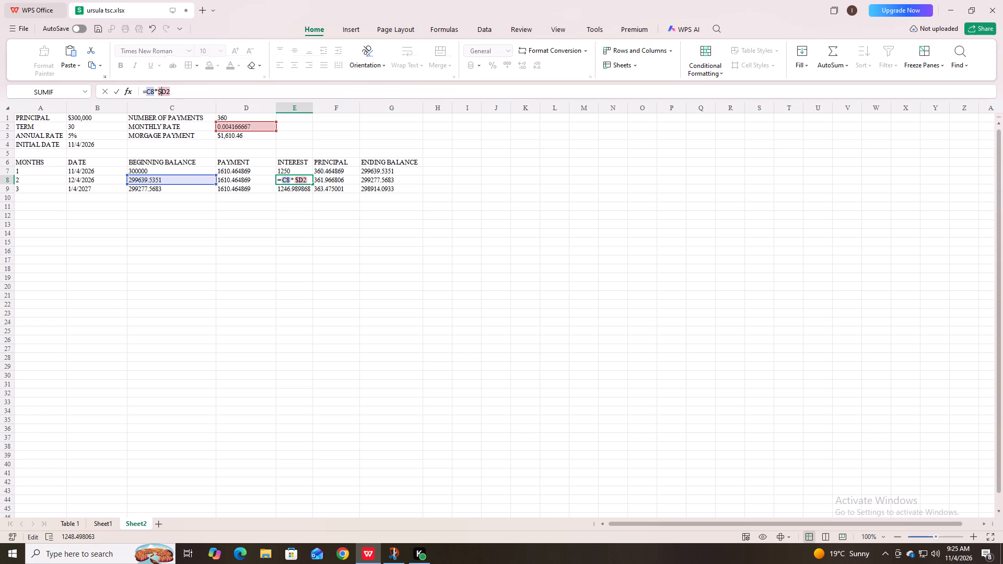
{"action": "left_click", "coordinate": [163, 93]}
{"action": "left_click", "coordinate": [164, 93]}
{"action": "key", "text": "shift+dollar"}
{"action": "key", "text": "Return"}
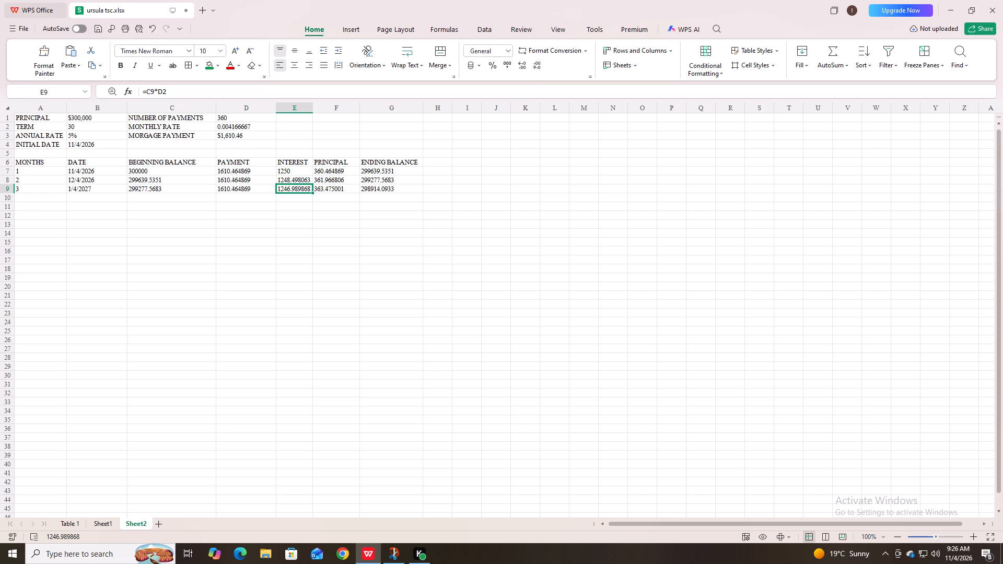
Make the monthly rate reference absolute in the month 3 INTEREST formula in cell E9, giving =C9*$D$2.
{"action": "left_click", "coordinate": [158, 92]}
{"action": "left_click", "coordinate": [158, 92]}
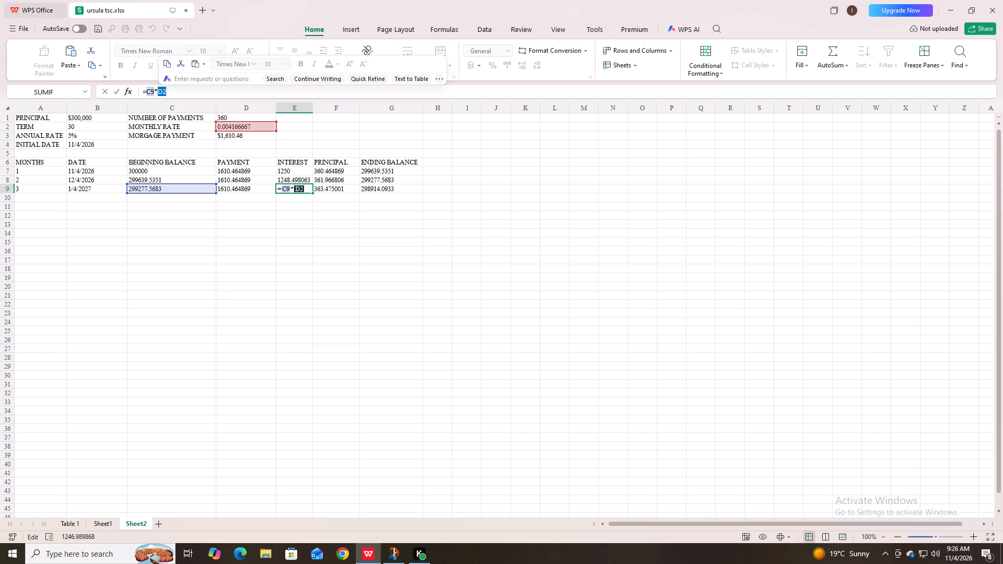
{"action": "left_click", "coordinate": [158, 92]}
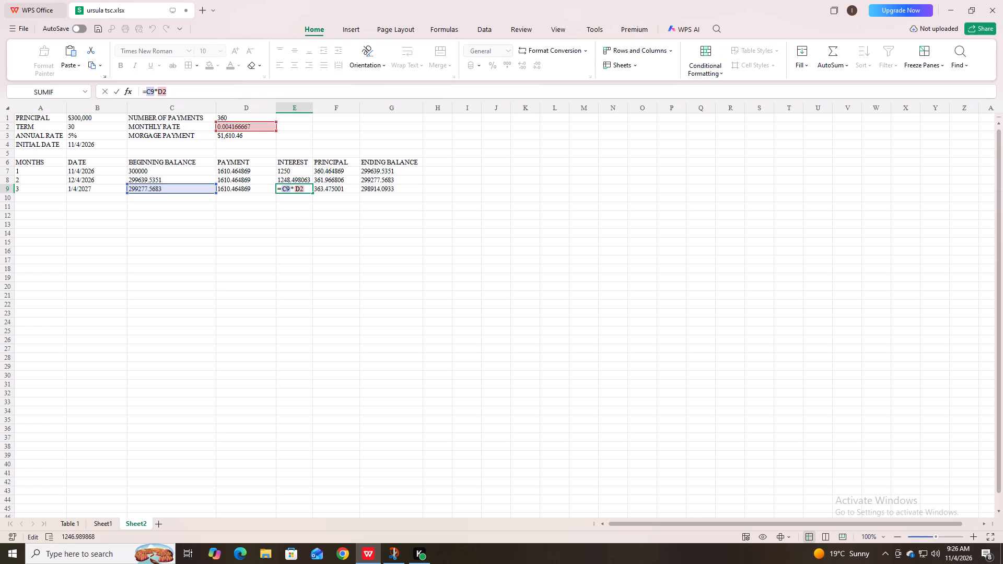
{"action": "key", "text": "shift+dollar"}
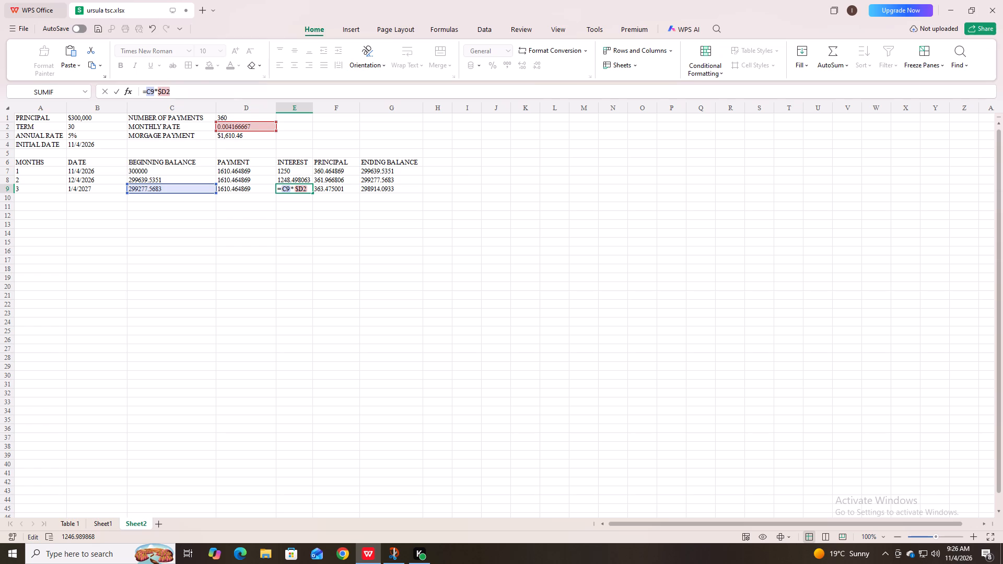
{"action": "double_click", "coordinate": [166, 91]}
{"action": "left_click", "coordinate": [166, 91]}
{"action": "key", "text": "shift+dollar"}
{"action": "key", "text": "Return"}
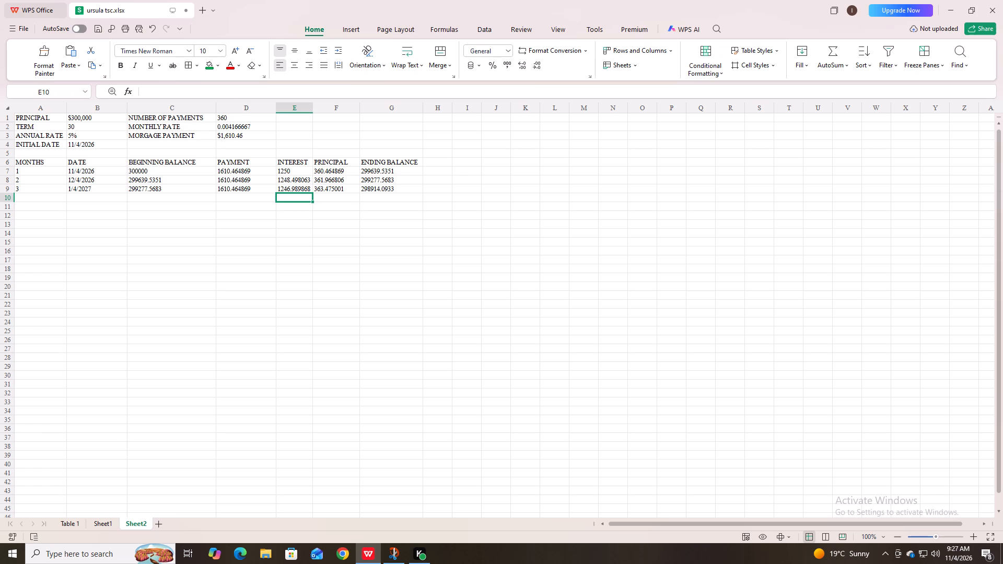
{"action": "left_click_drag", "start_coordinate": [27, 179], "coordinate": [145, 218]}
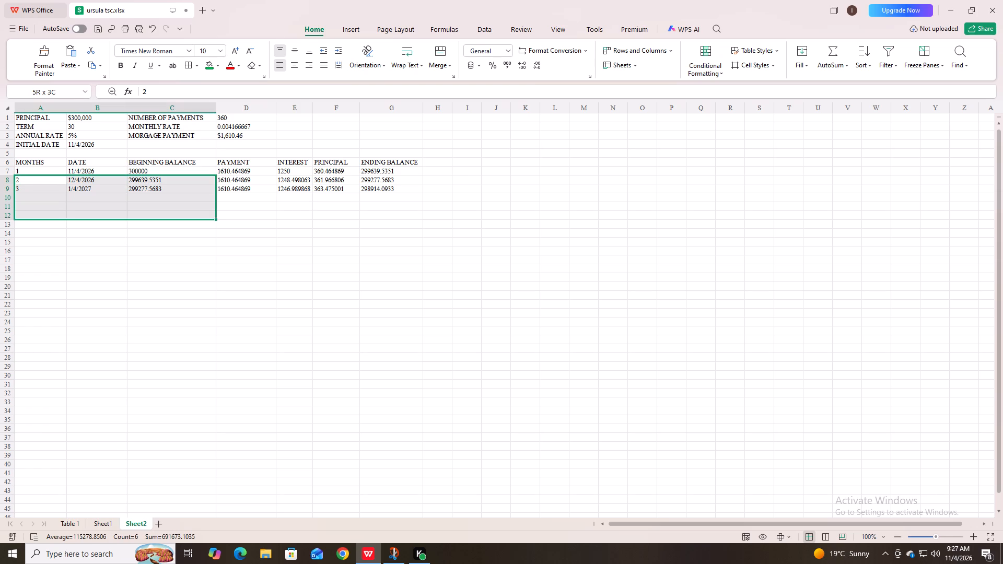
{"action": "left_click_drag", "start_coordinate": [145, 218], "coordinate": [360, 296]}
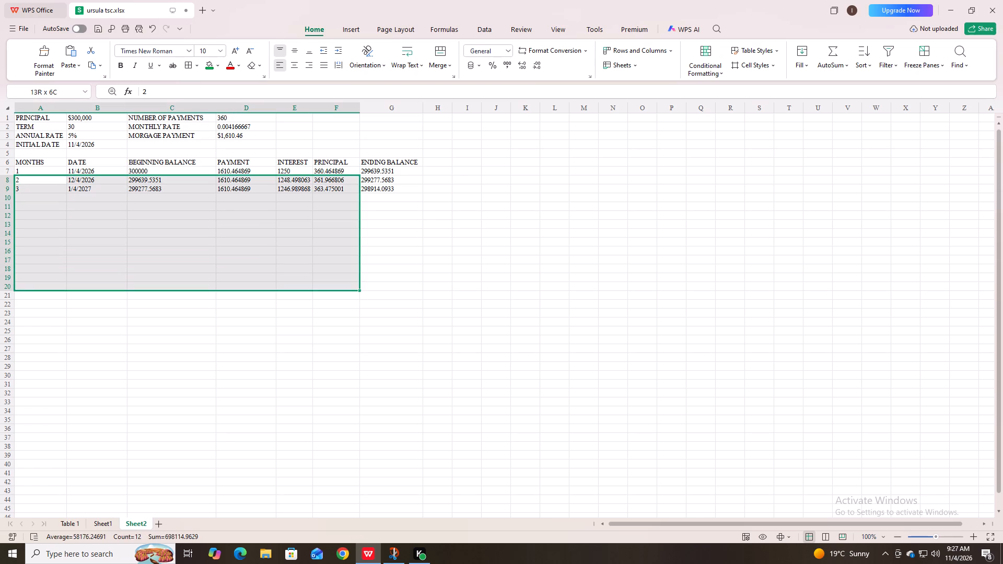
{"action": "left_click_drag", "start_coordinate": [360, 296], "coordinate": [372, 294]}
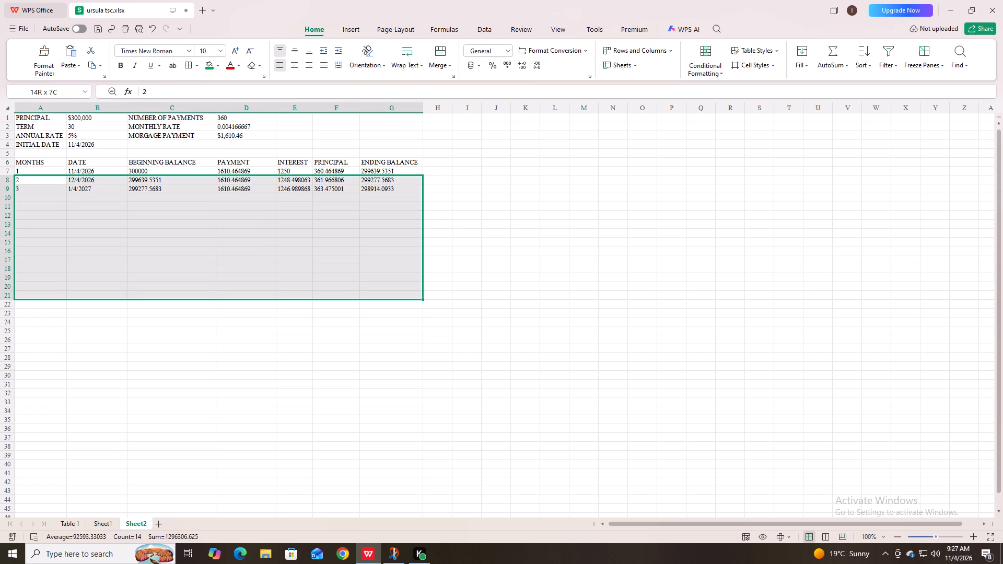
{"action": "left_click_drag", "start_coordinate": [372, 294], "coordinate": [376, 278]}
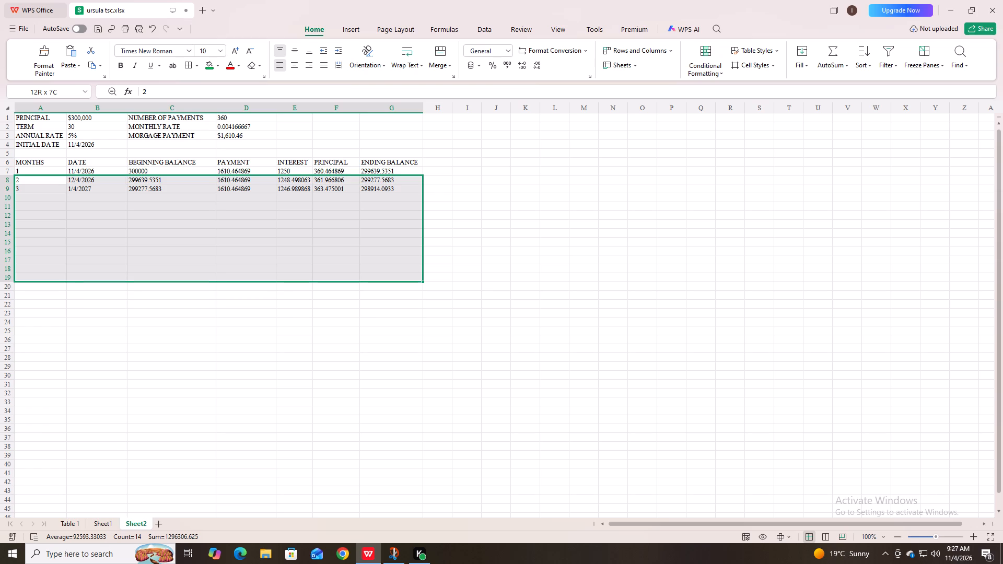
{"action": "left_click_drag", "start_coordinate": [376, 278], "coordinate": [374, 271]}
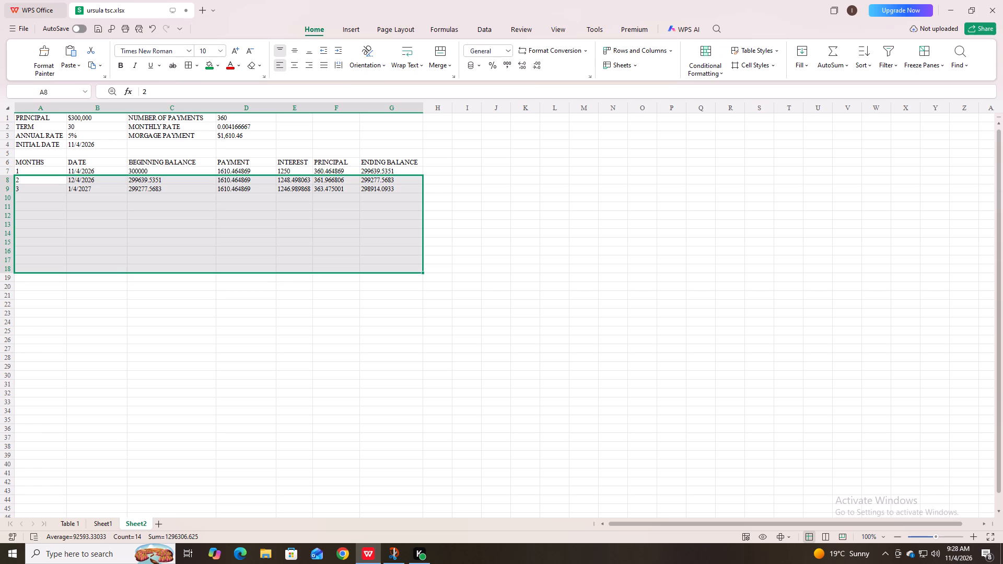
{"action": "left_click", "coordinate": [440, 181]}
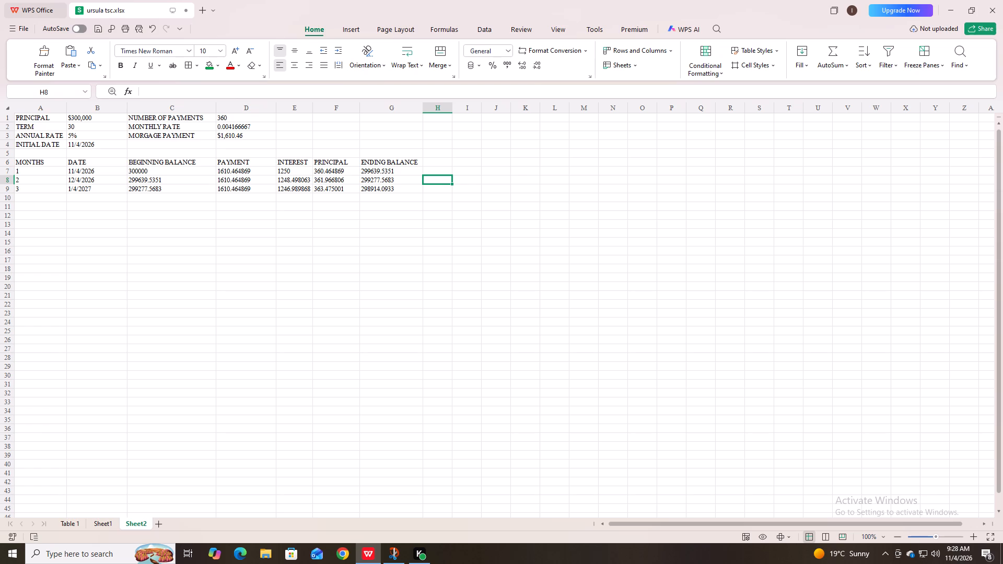
Start selecting the schedule rows from the month 2 entry in cell A8.
{"action": "left_click_drag", "start_coordinate": [35, 179], "coordinate": [43, 182]}
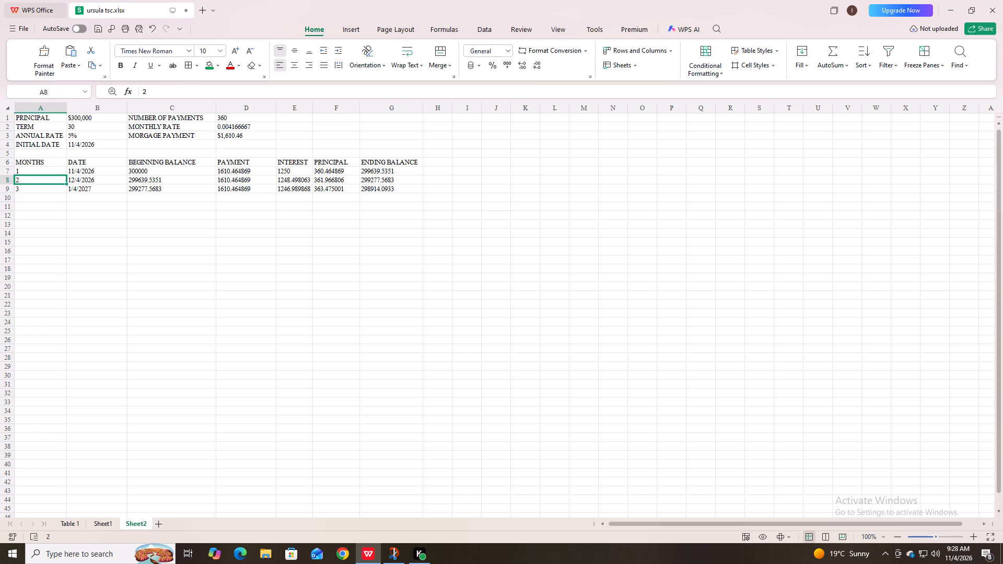
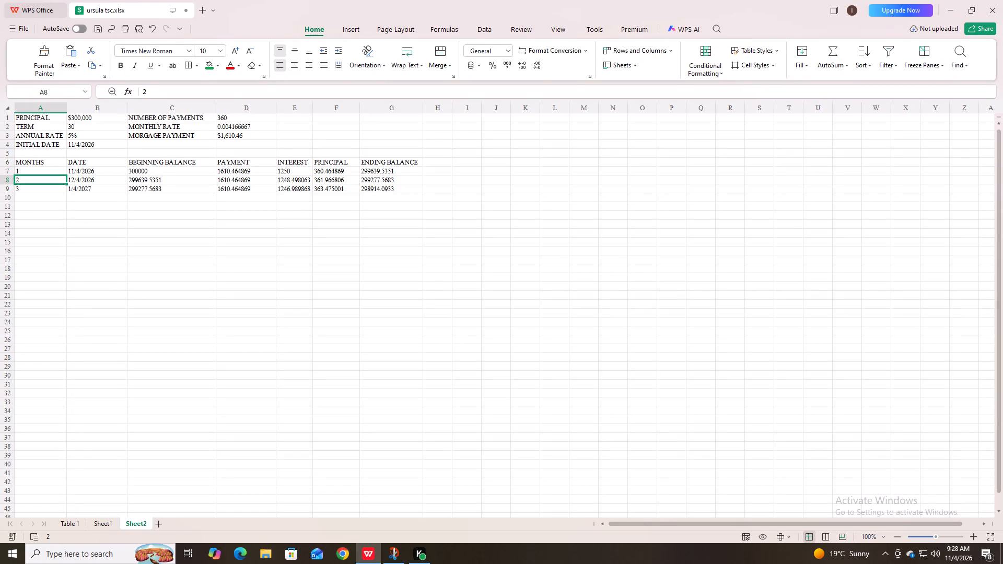
Fill the month 2 and month 3 schedule rows (A8:G9) down through row 20, extending the amortization schedule to month 14.
{"action": "left_click_drag", "start_coordinate": [60, 179], "coordinate": [71, 187]}
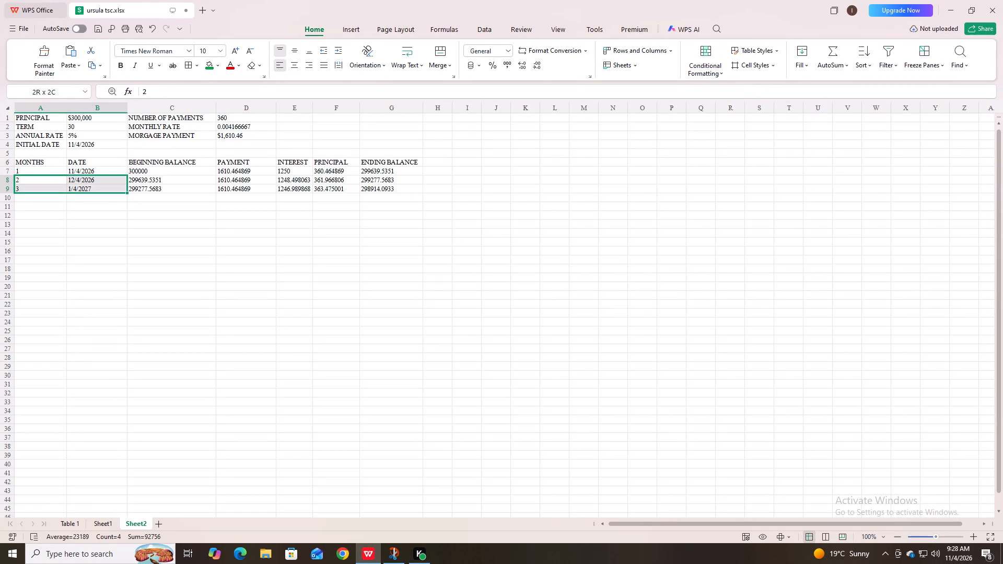
{"action": "left_click_drag", "start_coordinate": [71, 187], "coordinate": [252, 193]}
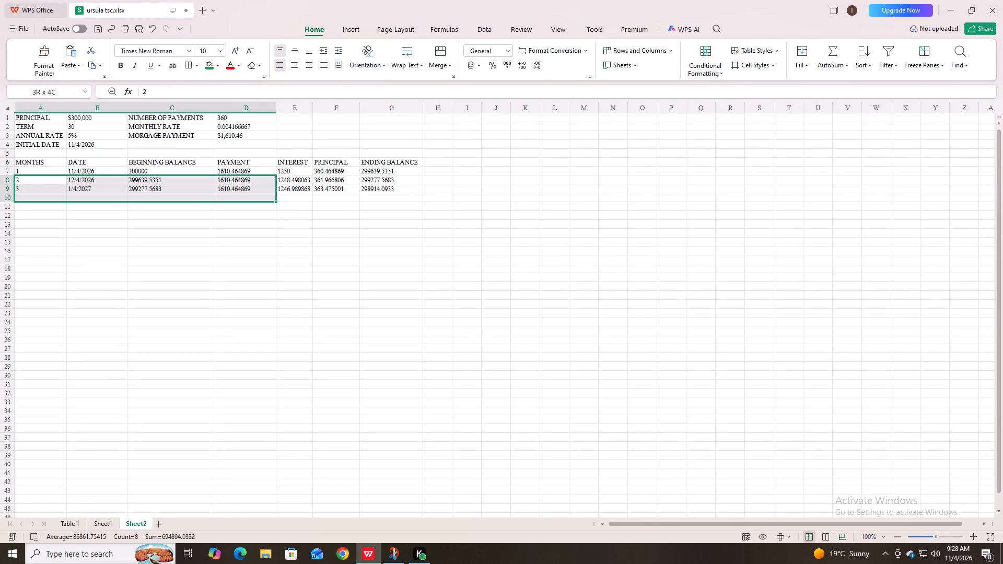
{"action": "left_click_drag", "start_coordinate": [252, 193], "coordinate": [396, 188]}
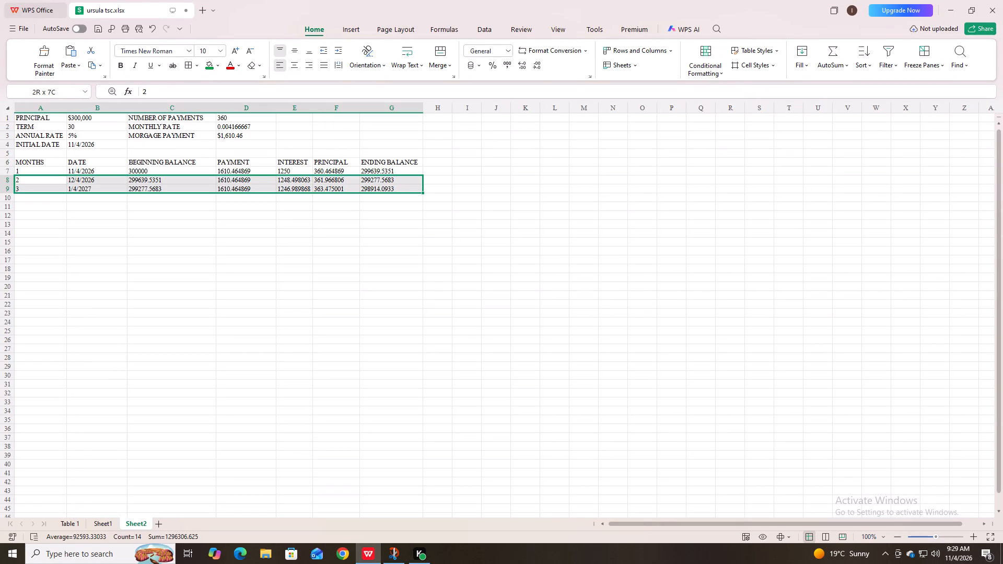
{"action": "left_click_drag", "start_coordinate": [396, 188], "coordinate": [399, 189]}
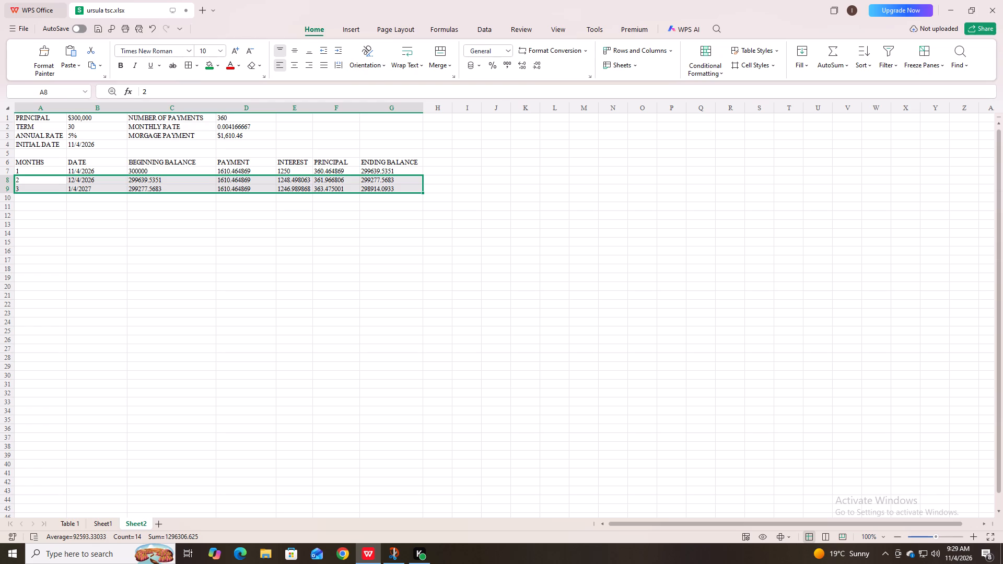
{"action": "left_click_drag", "start_coordinate": [424, 194], "coordinate": [417, 232]}
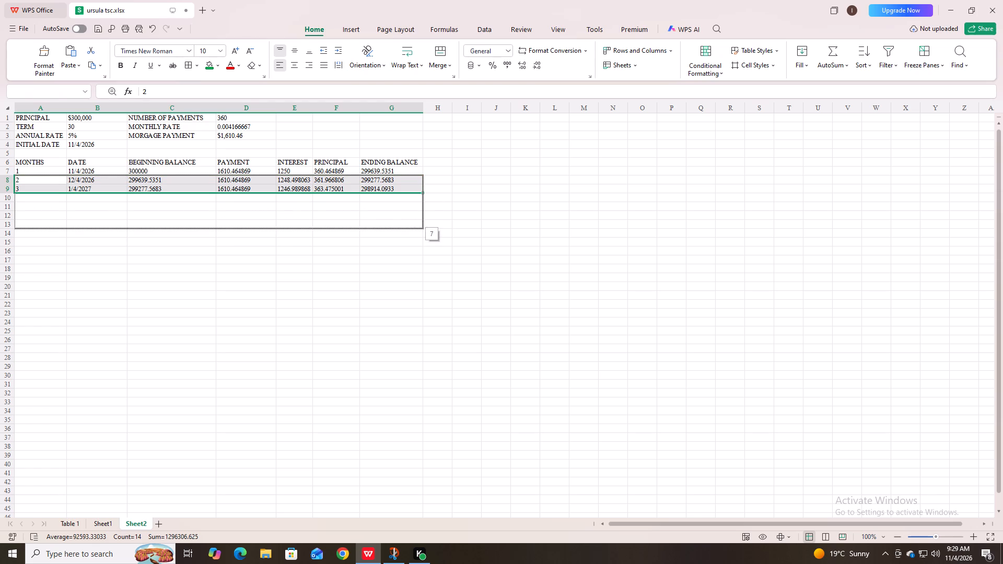
{"action": "left_click_drag", "start_coordinate": [417, 232], "coordinate": [398, 279]}
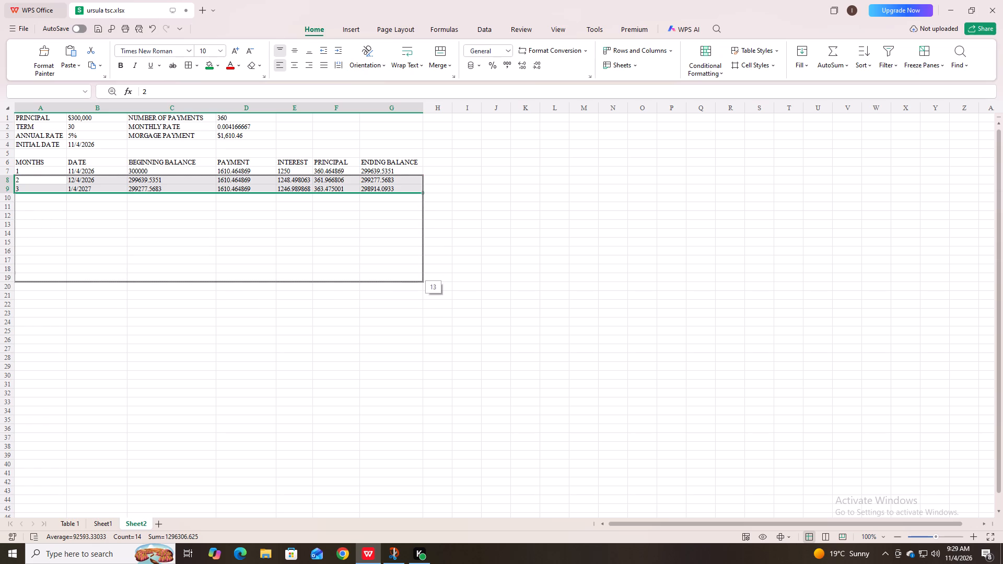
{"action": "left_click_drag", "start_coordinate": [398, 279], "coordinate": [396, 290]}
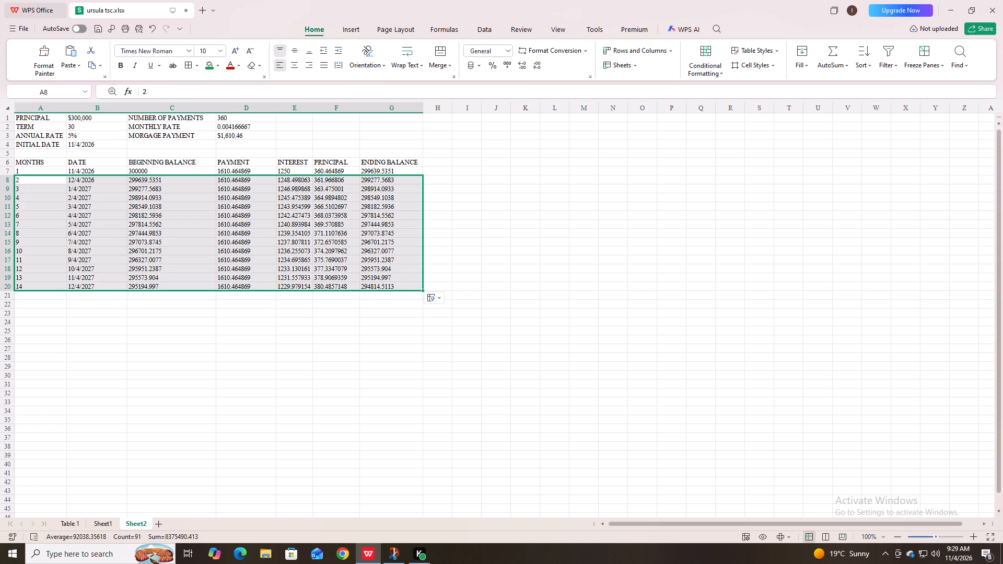
{"action": "left_click", "coordinate": [446, 135]}
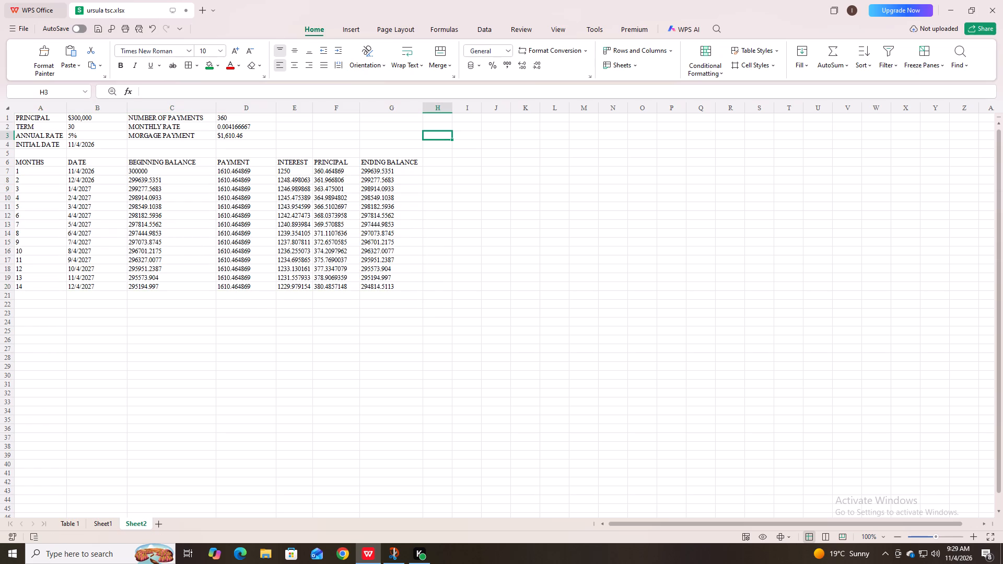
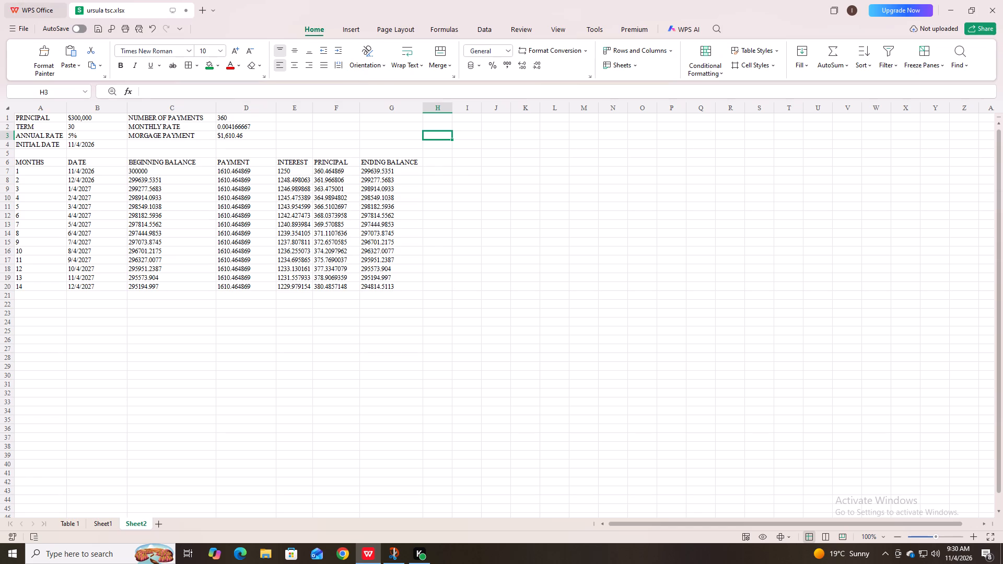
Fill the month 14 schedule row (A20:G20) down through row 366, extending the amortization schedule to month 360.
{"action": "left_click_drag", "start_coordinate": [41, 286], "coordinate": [73, 295]}
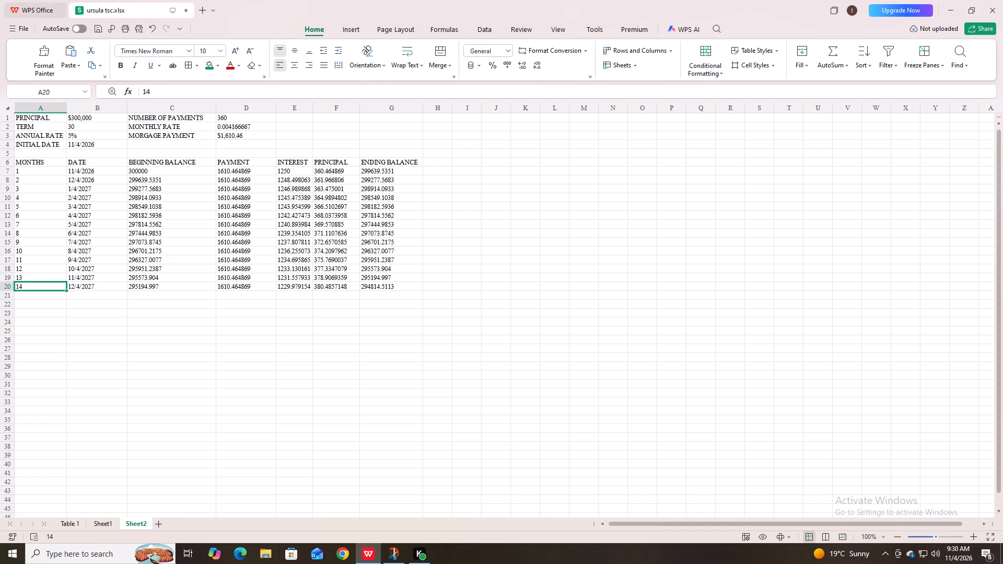
{"action": "left_click_drag", "start_coordinate": [73, 295], "coordinate": [386, 292]}
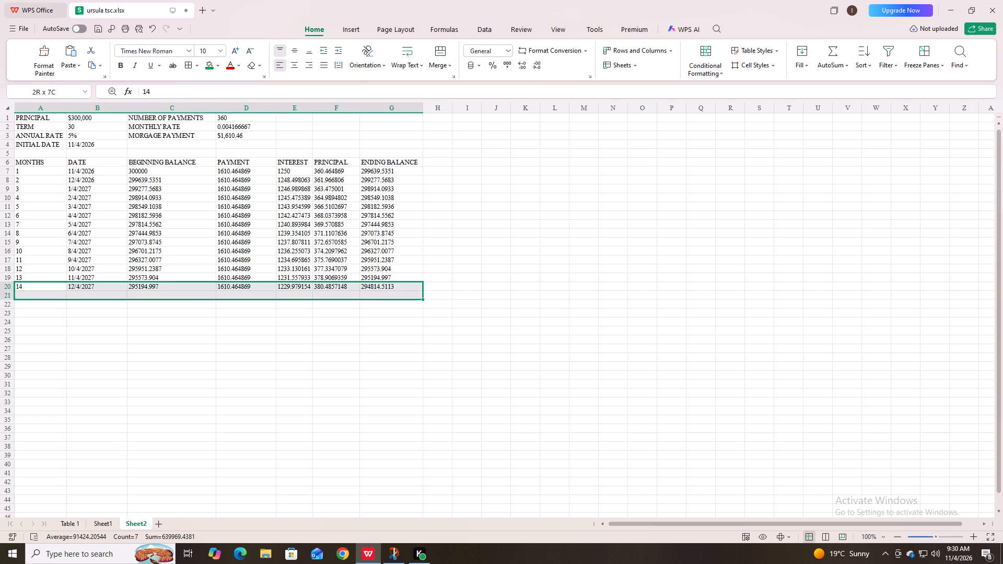
{"action": "left_click_drag", "start_coordinate": [386, 292], "coordinate": [388, 288]}
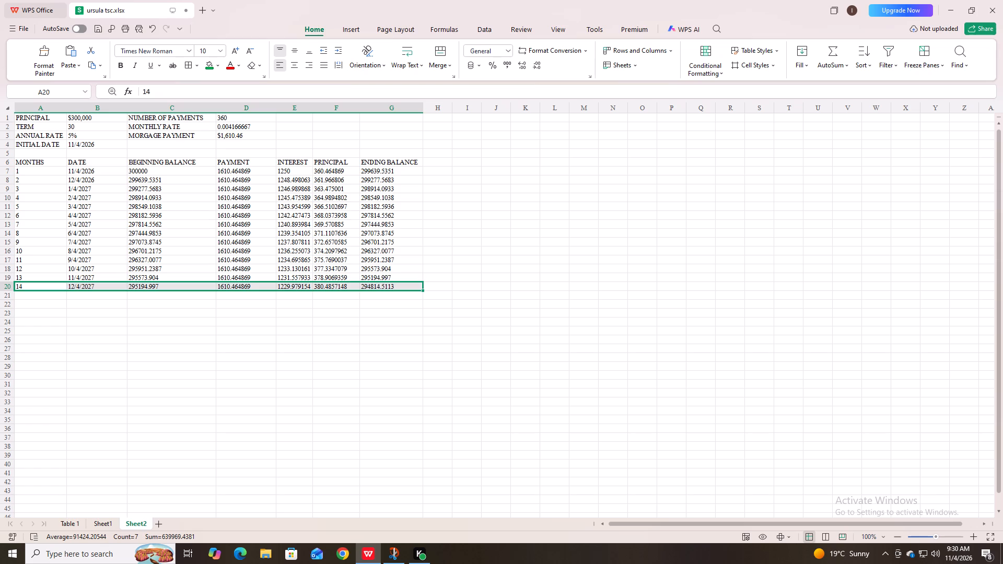
{"action": "left_click_drag", "start_coordinate": [423, 291], "coordinate": [421, 307]}
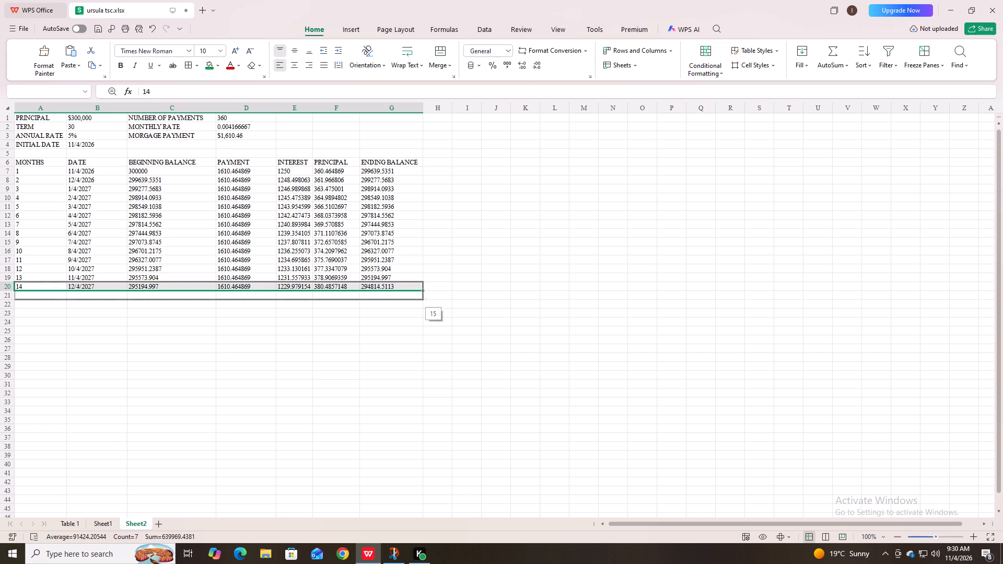
{"action": "left_click_drag", "start_coordinate": [421, 307], "coordinate": [383, 509]}
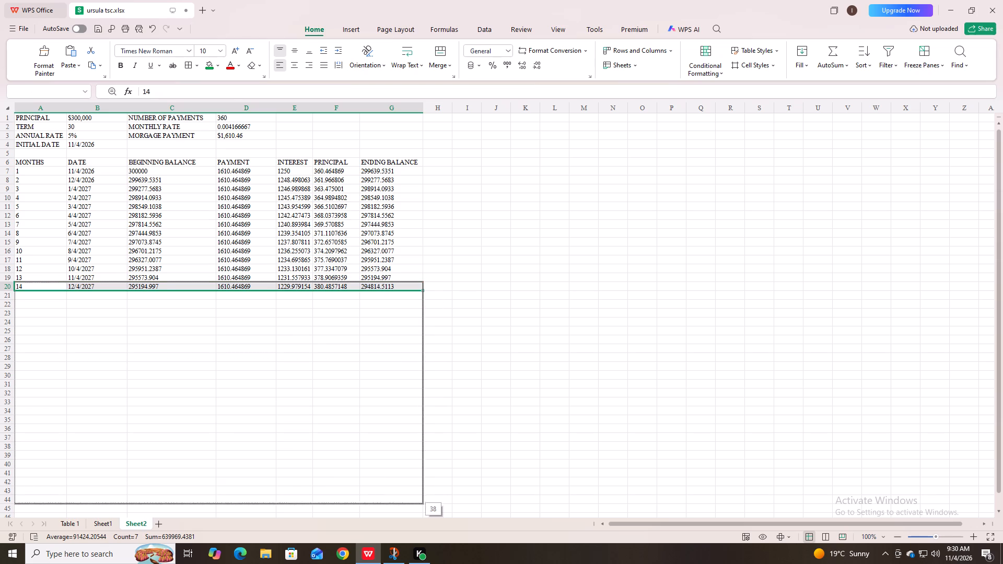
{"action": "left_click_drag", "start_coordinate": [383, 509], "coordinate": [371, 563]}
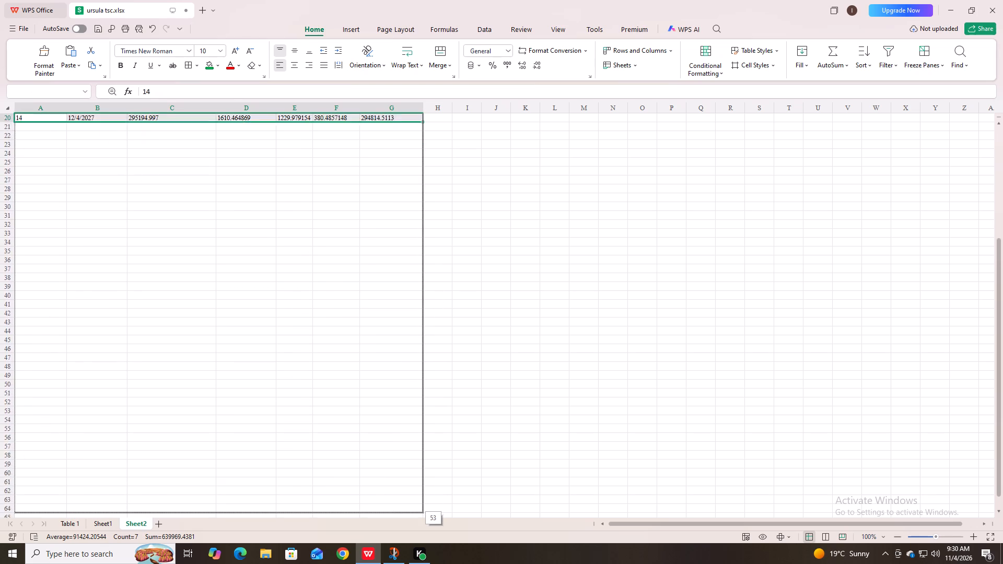
{"action": "left_click_drag", "start_coordinate": [371, 563], "coordinate": [364, 563]}
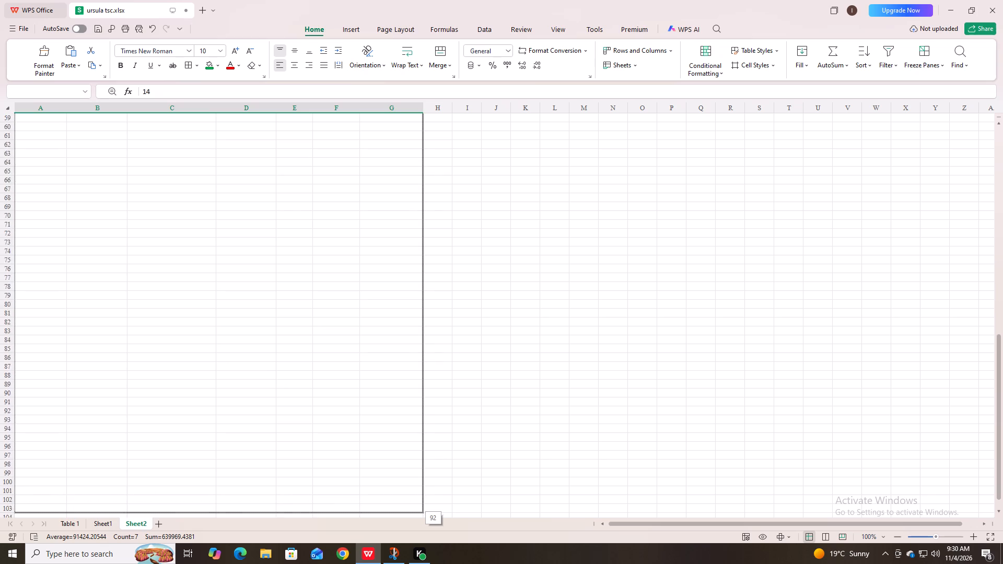
{"action": "left_click_drag", "start_coordinate": [364, 563], "coordinate": [365, 559]}
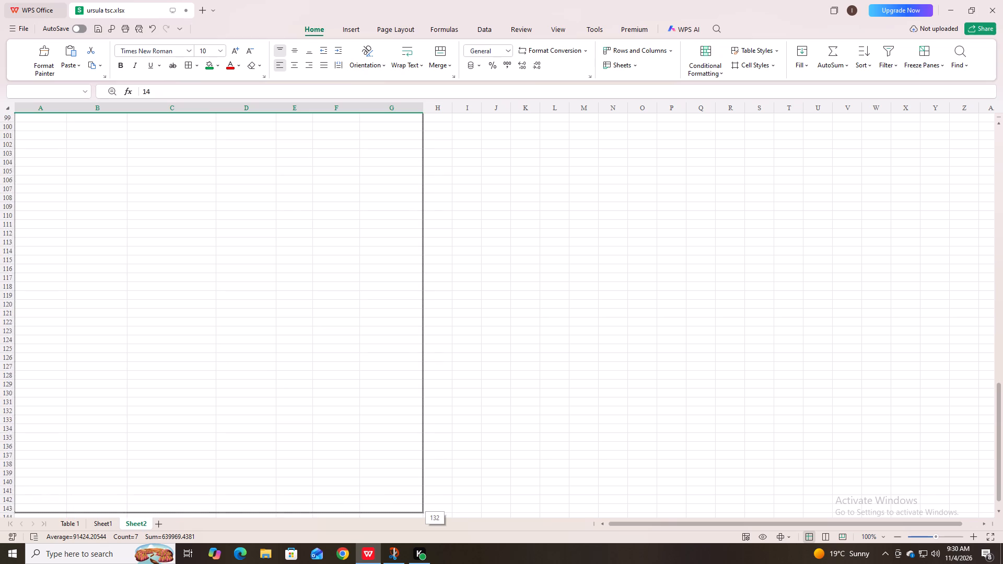
{"action": "left_click_drag", "start_coordinate": [365, 559], "coordinate": [332, 561]}
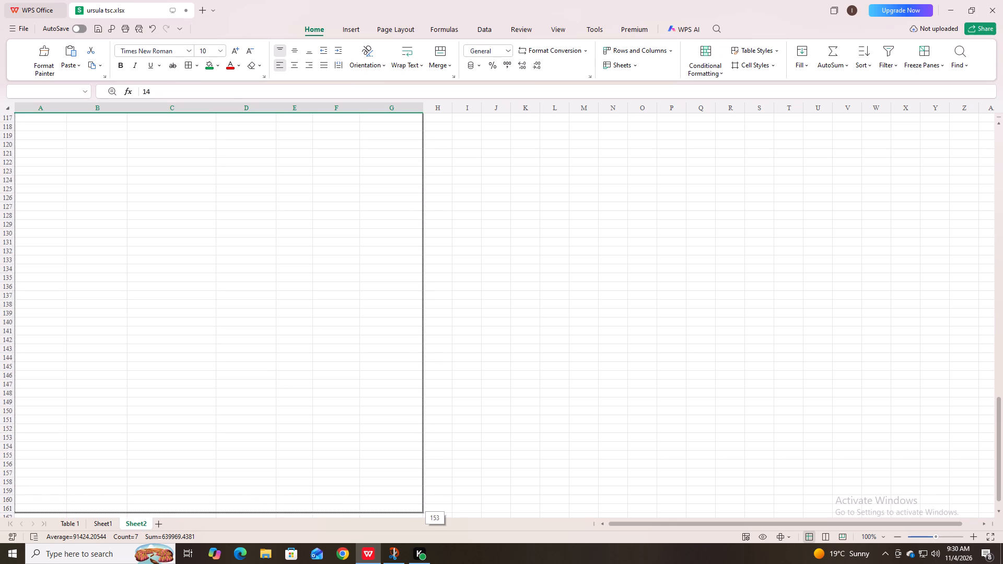
{"action": "left_click_drag", "start_coordinate": [332, 561], "coordinate": [333, 561]}
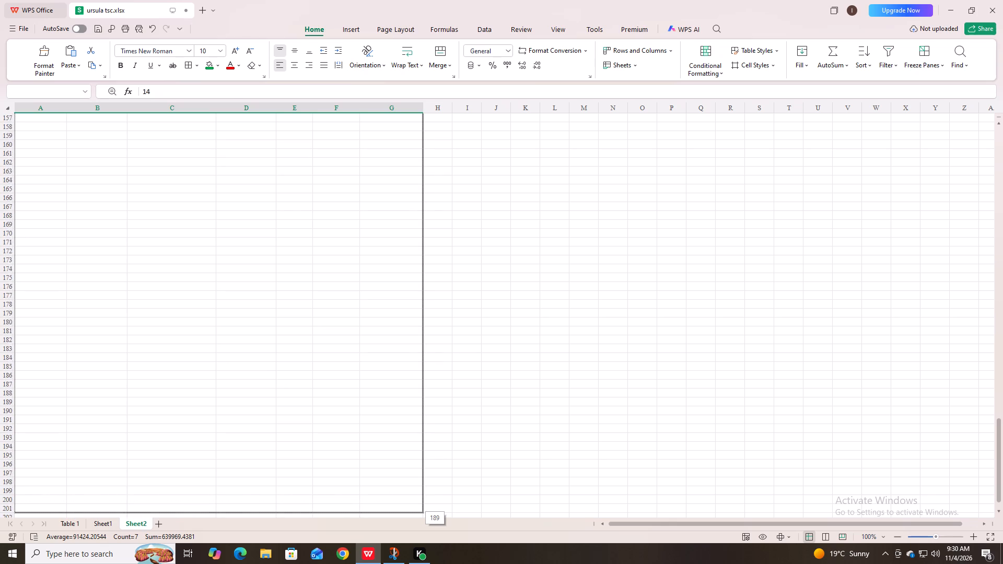
{"action": "left_click_drag", "start_coordinate": [333, 561], "coordinate": [334, 561]}
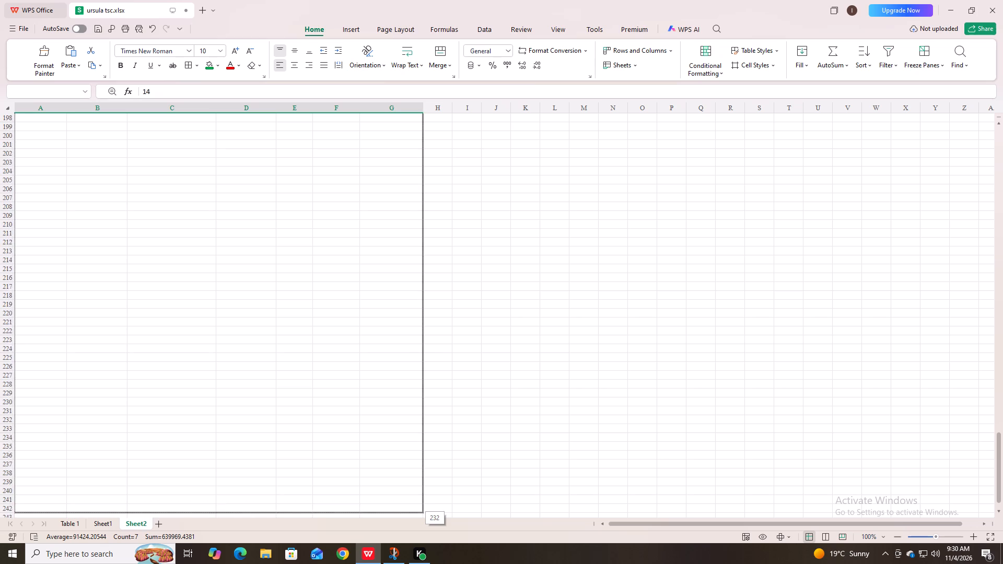
{"action": "left_click_drag", "start_coordinate": [334, 561], "coordinate": [334, 560]}
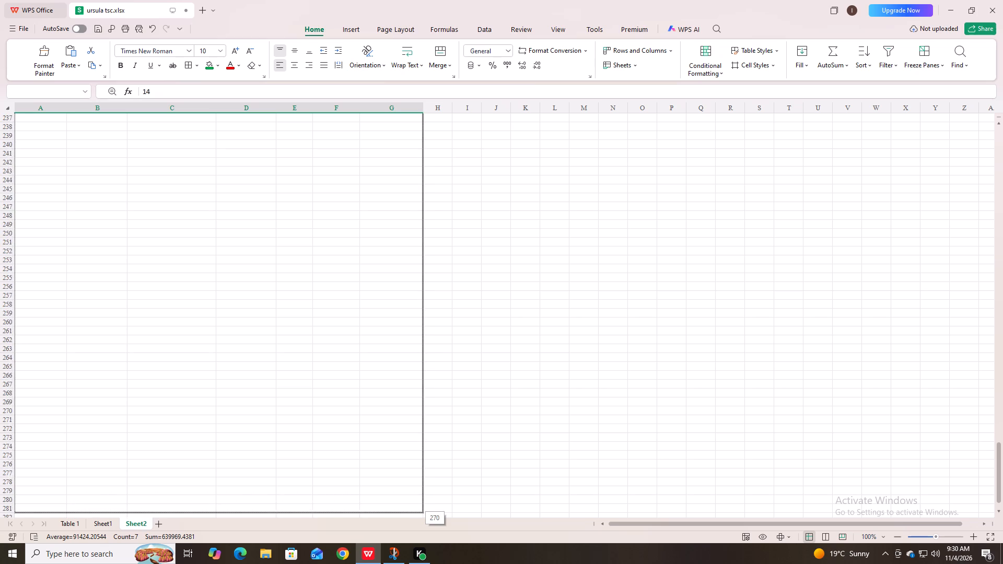
{"action": "left_click_drag", "start_coordinate": [334, 560], "coordinate": [333, 555]}
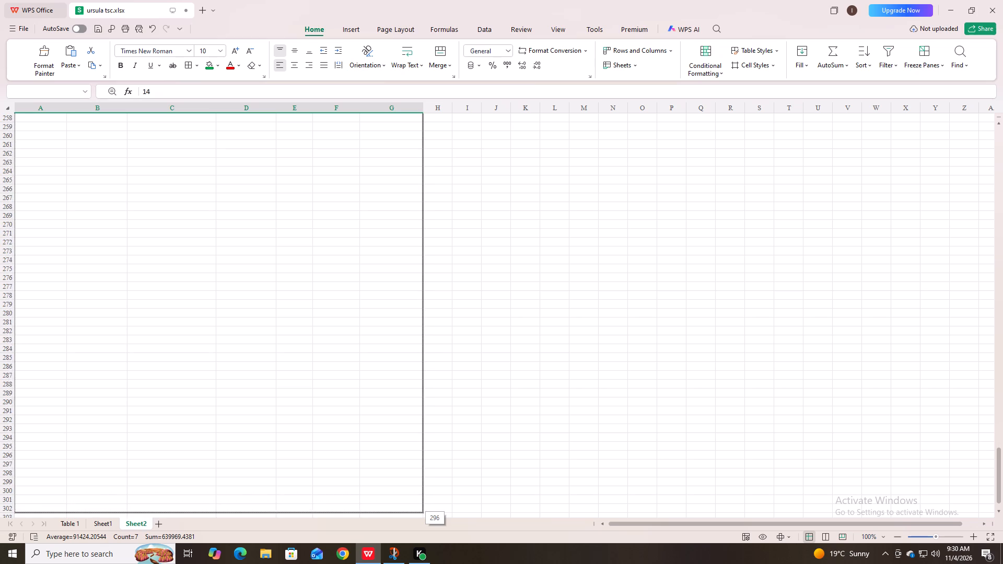
{"action": "left_click_drag", "start_coordinate": [333, 555], "coordinate": [331, 542]}
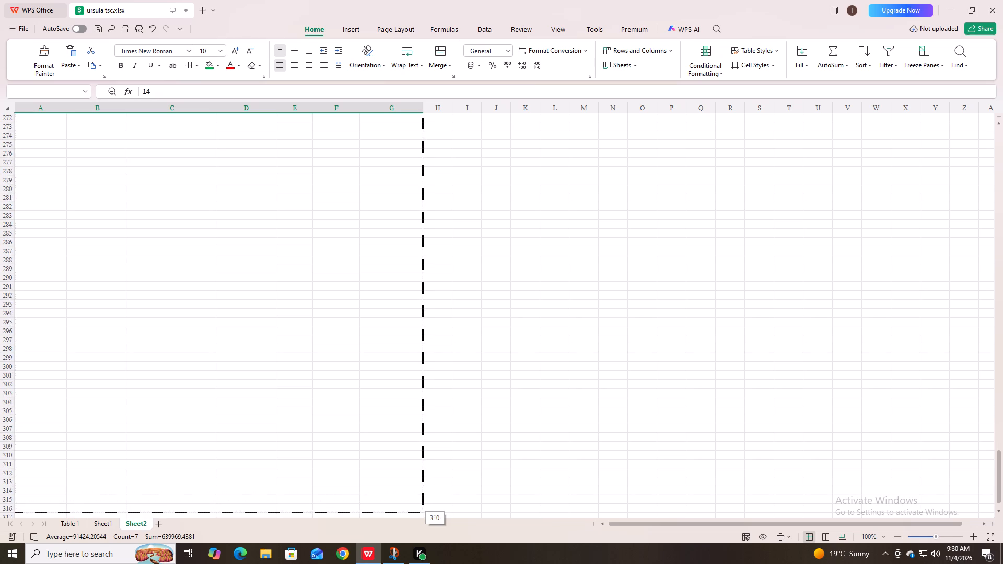
{"action": "left_click_drag", "start_coordinate": [331, 542], "coordinate": [330, 549]}
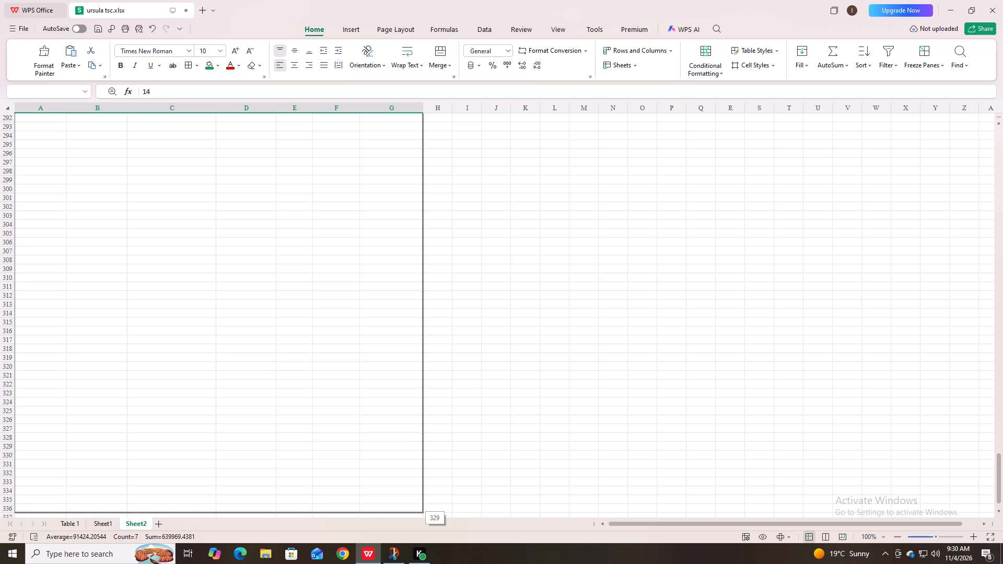
{"action": "left_click_drag", "start_coordinate": [330, 549], "coordinate": [330, 519]}
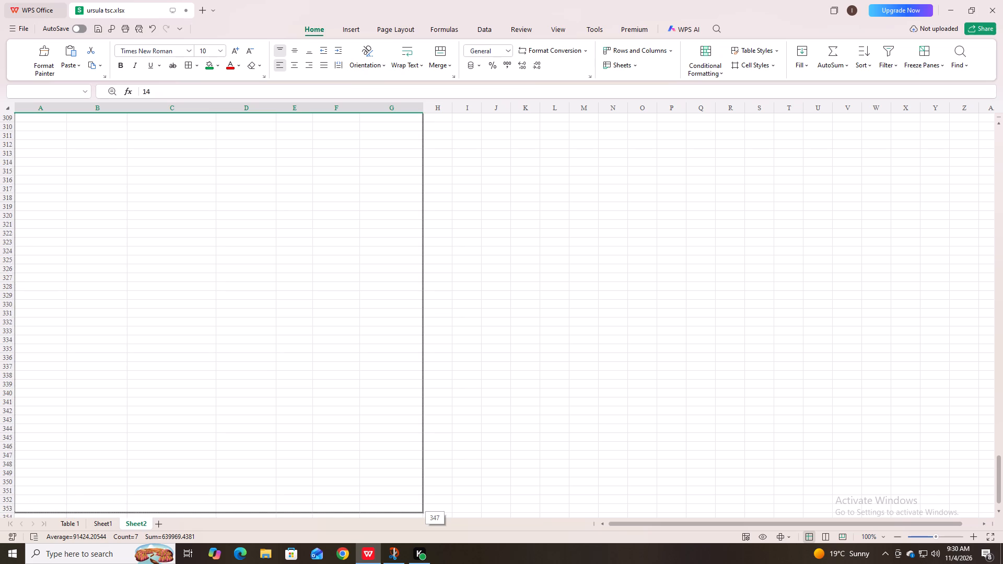
{"action": "left_click_drag", "start_coordinate": [330, 519], "coordinate": [326, 536]}
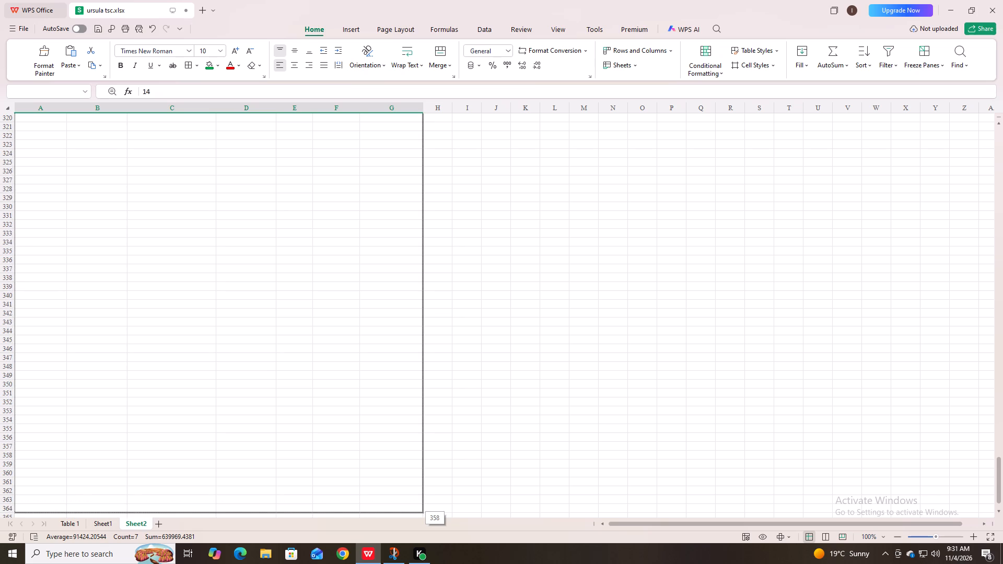
{"action": "left_click_drag", "start_coordinate": [326, 536], "coordinate": [319, 517]}
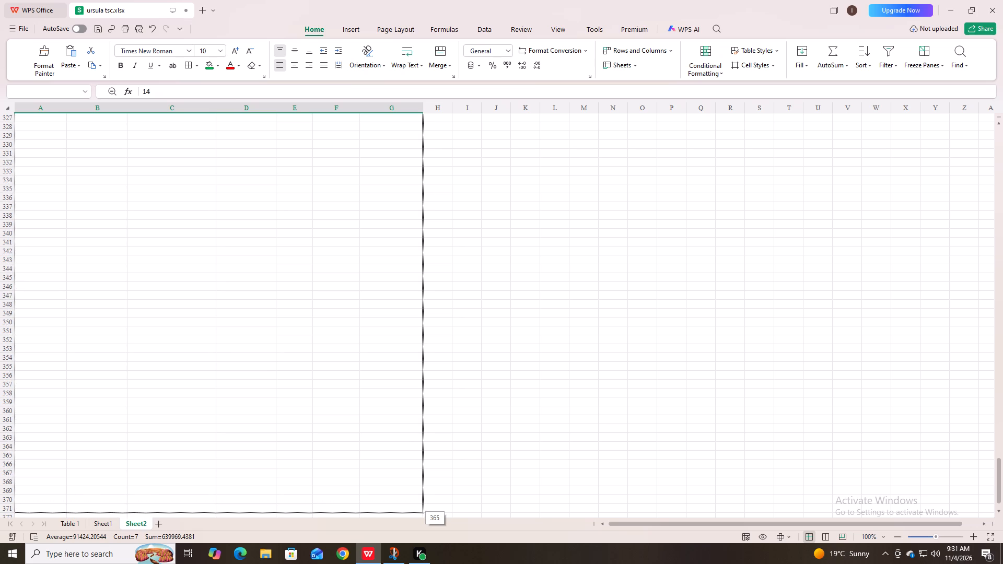
{"action": "left_click_drag", "start_coordinate": [319, 517], "coordinate": [317, 469]}
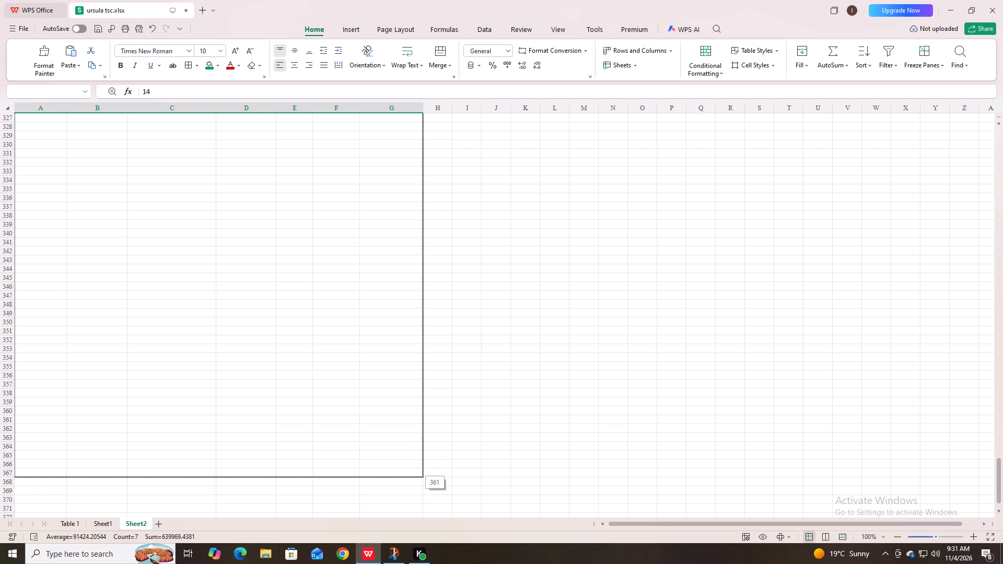
{"action": "left_click_drag", "start_coordinate": [317, 469], "coordinate": [317, 467]}
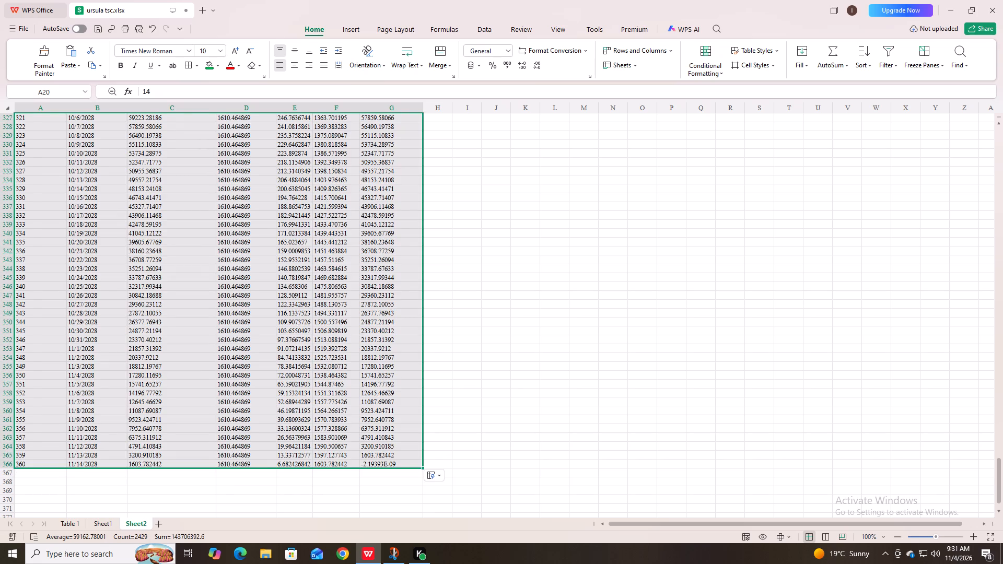
Review the filled schedule rows upward from month 360, examining the dates, interest, principal and balances.
{"action": "scroll", "coordinate": [321, 462], "scroll_direction": "up", "scroll_amount": 2}
{"action": "left_click", "coordinate": [473, 367]}
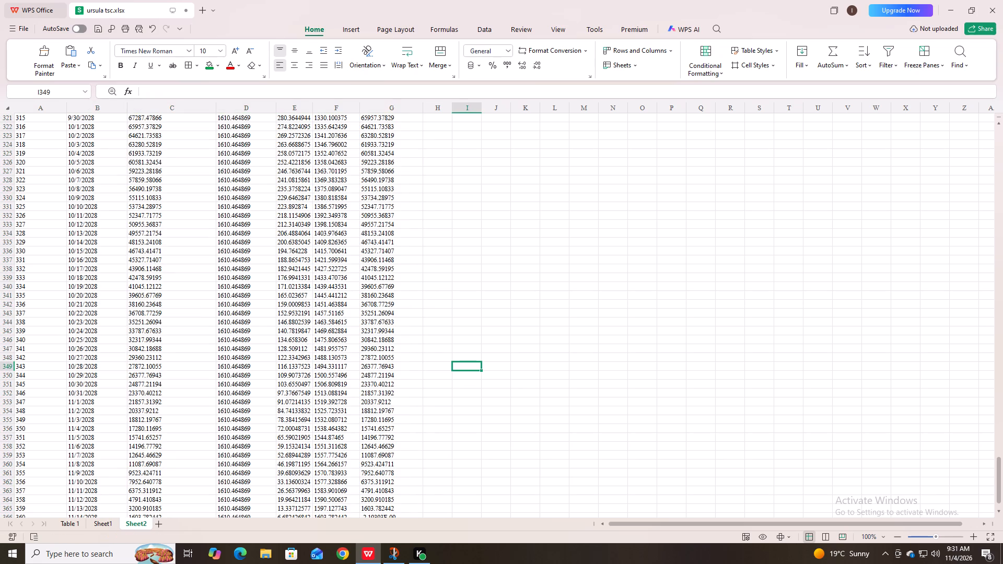
{"action": "scroll", "coordinate": [310, 360], "scroll_direction": "up", "scroll_amount": 8}
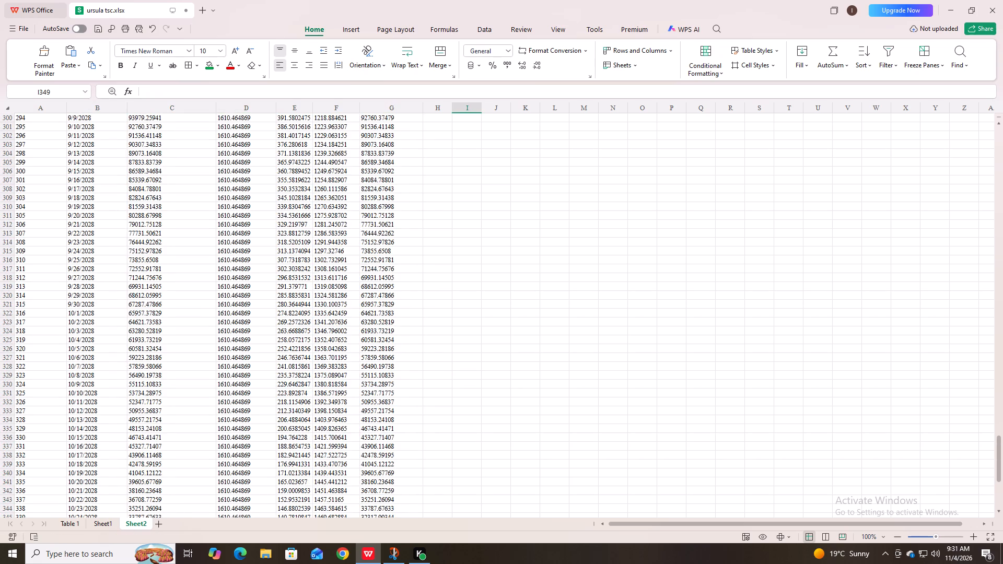
{"action": "scroll", "coordinate": [311, 334], "scroll_direction": "up", "scroll_amount": 11}
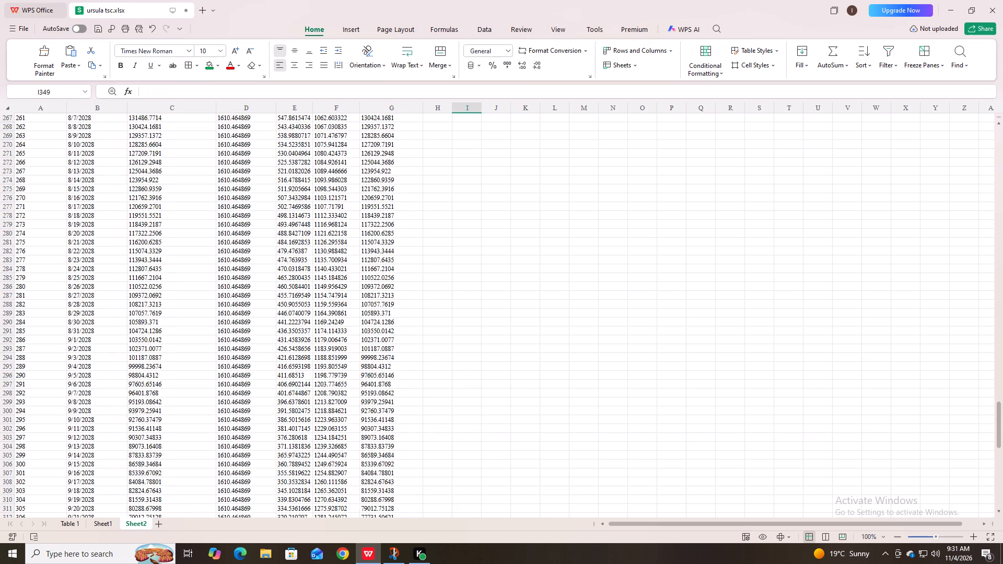
{"action": "scroll", "coordinate": [311, 334], "scroll_direction": "up", "scroll_amount": 7}
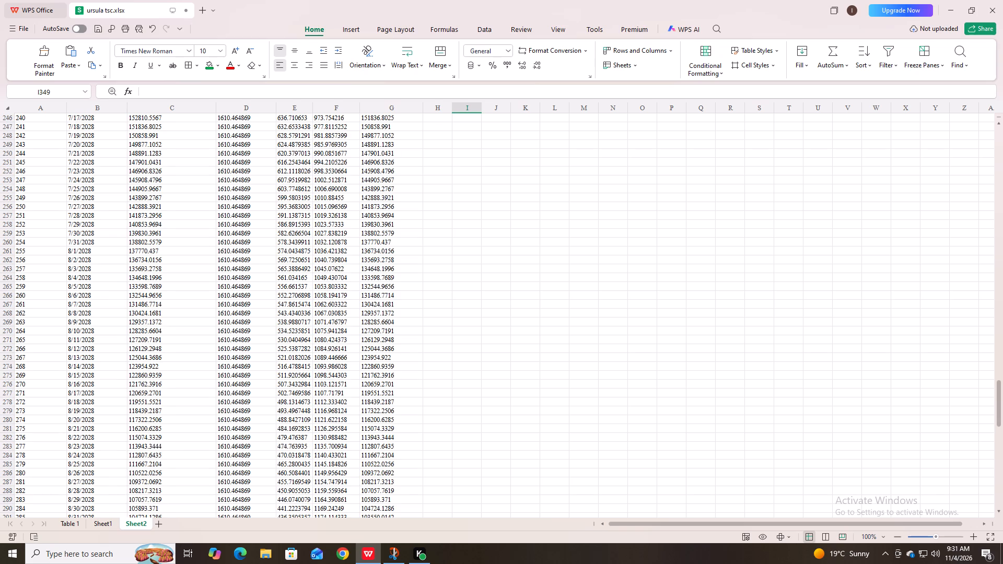
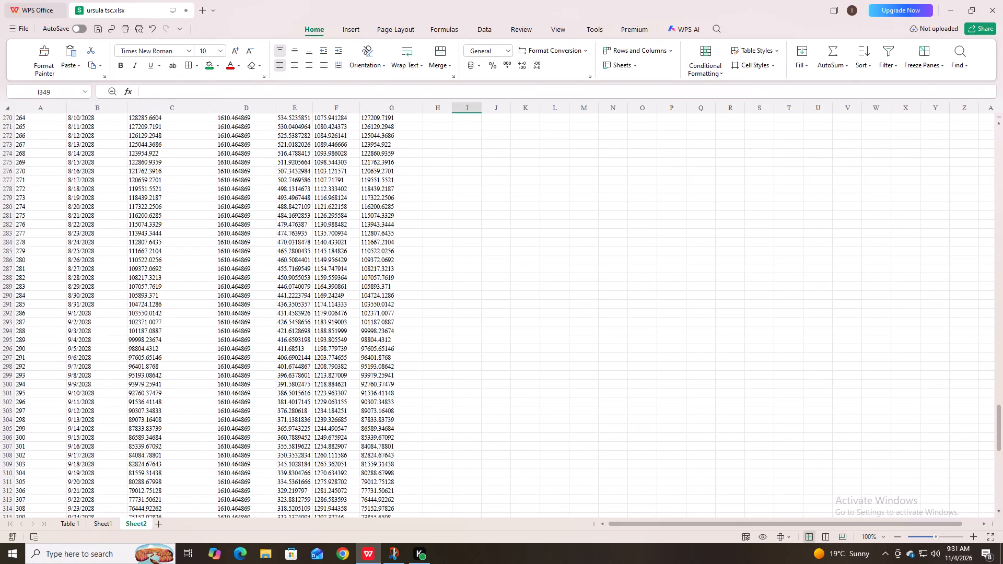
Enter a SUM formula in cell D367, below the last PAYMENT row, with D7 as its first reference.
{"action": "scroll", "coordinate": [252, 285], "scroll_direction": "down", "scroll_amount": 12}
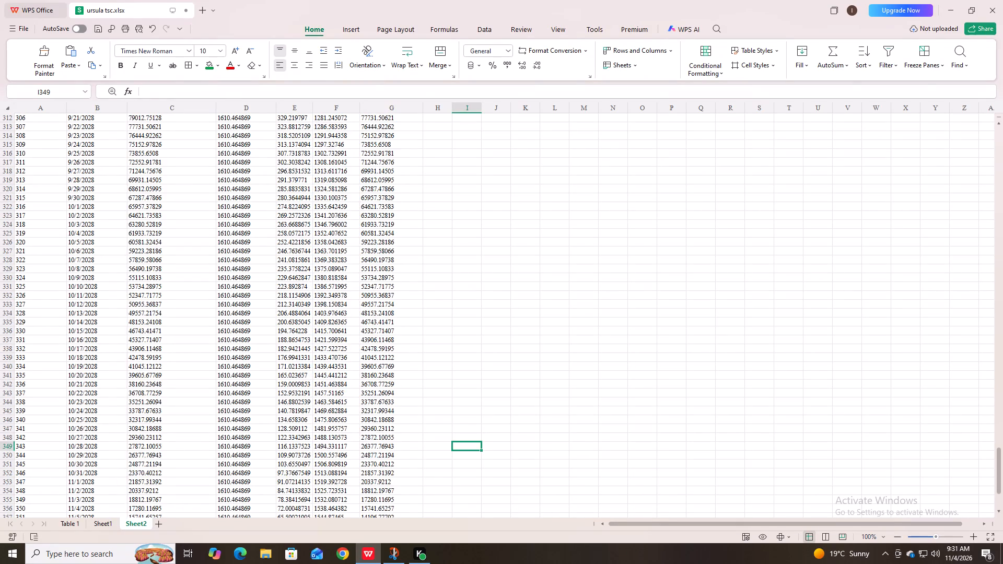
{"action": "scroll", "coordinate": [258, 295], "scroll_direction": "down", "scroll_amount": 8}
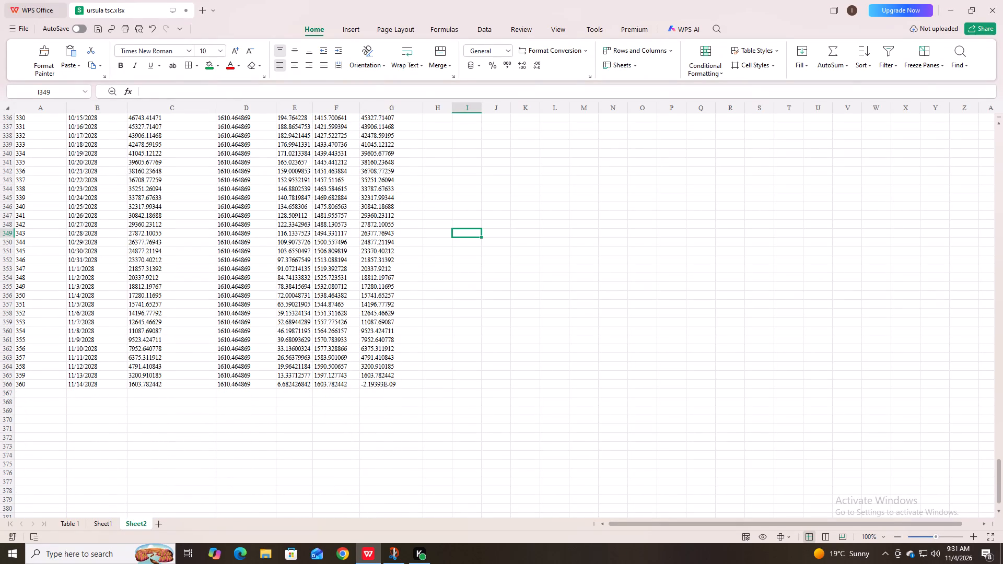
{"action": "left_click", "coordinate": [240, 394]}
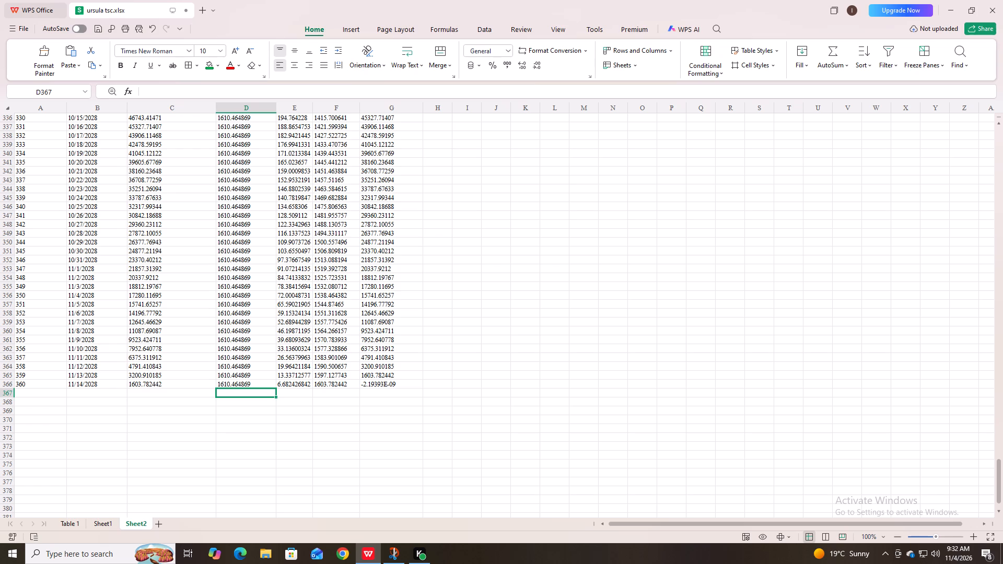
{"action": "key", "text": "equal"}
{"action": "key", "text": "s"}
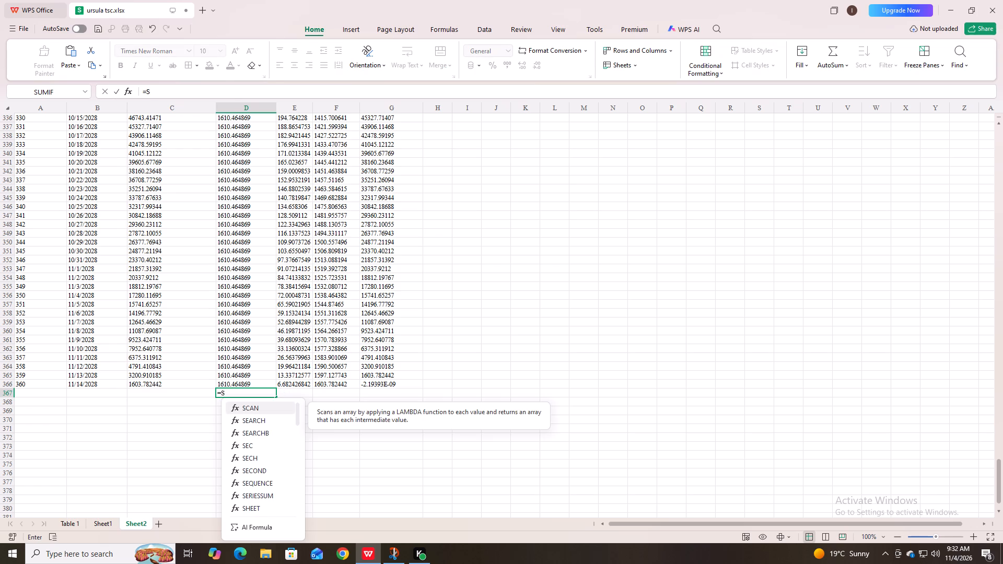
{"action": "key", "text": "u"}
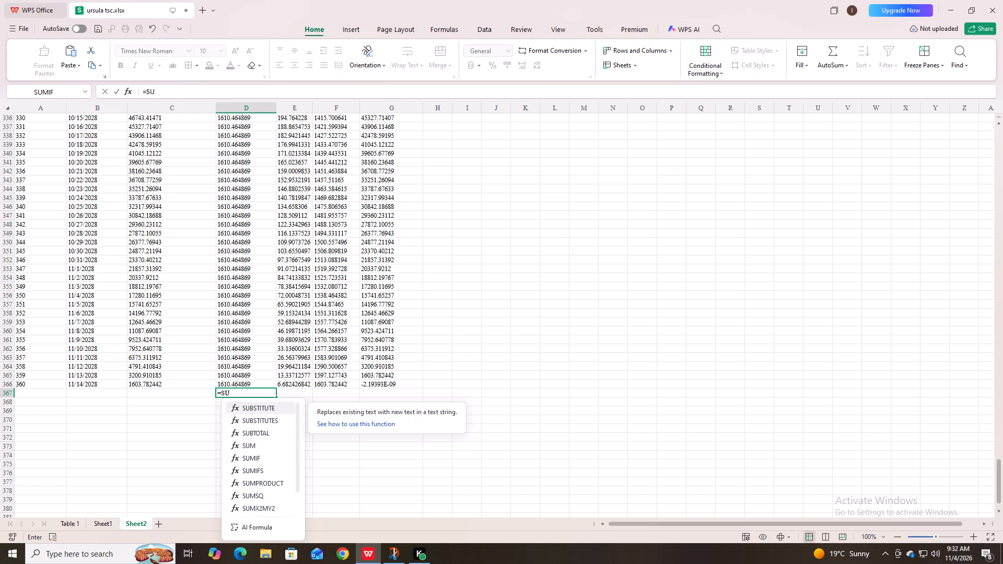
{"action": "double_click", "coordinate": [248, 445]}
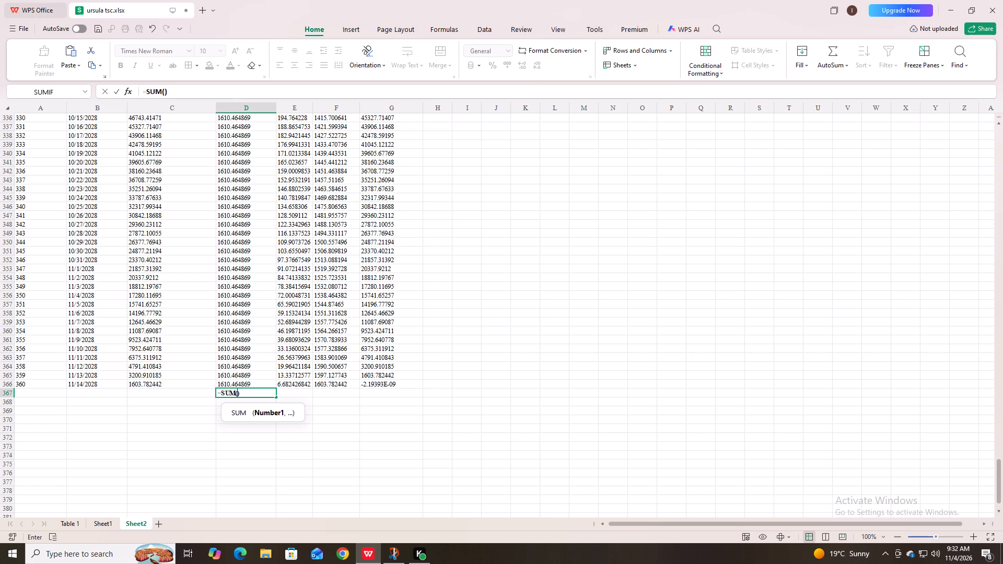
{"action": "key", "text": "d"}
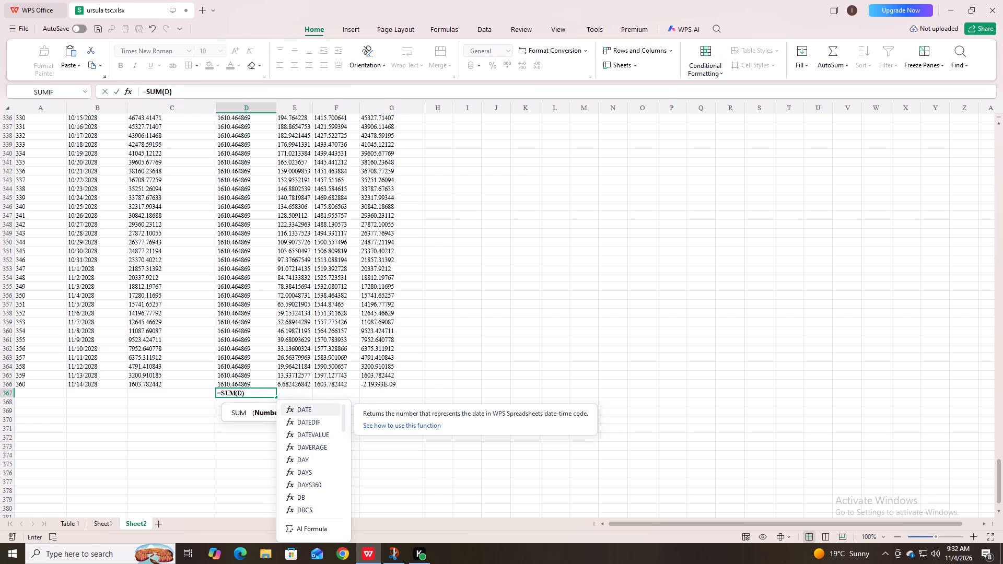
{"action": "key", "text": "7"}
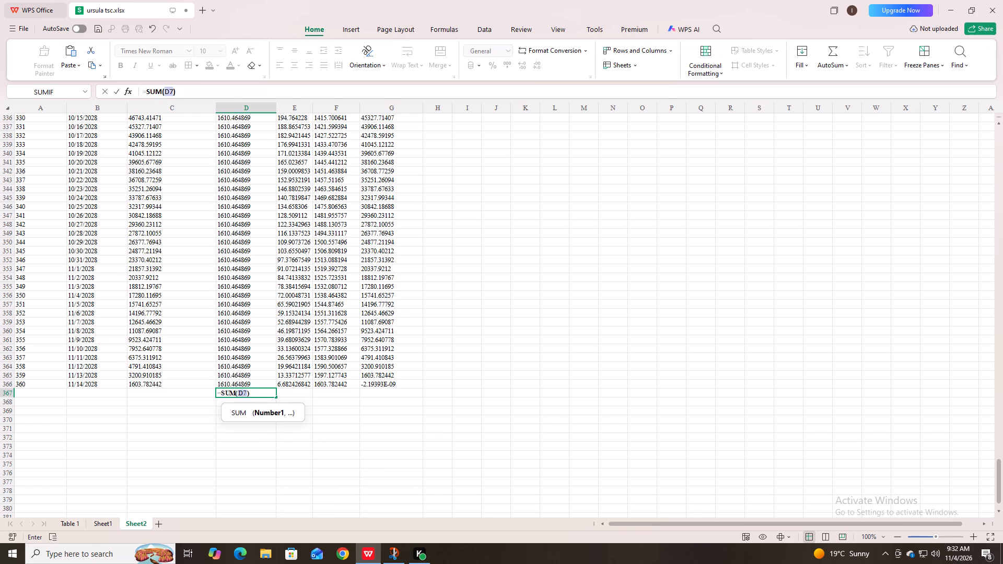
{"action": "scroll", "coordinate": [248, 446], "scroll_direction": "up", "scroll_amount": 10}
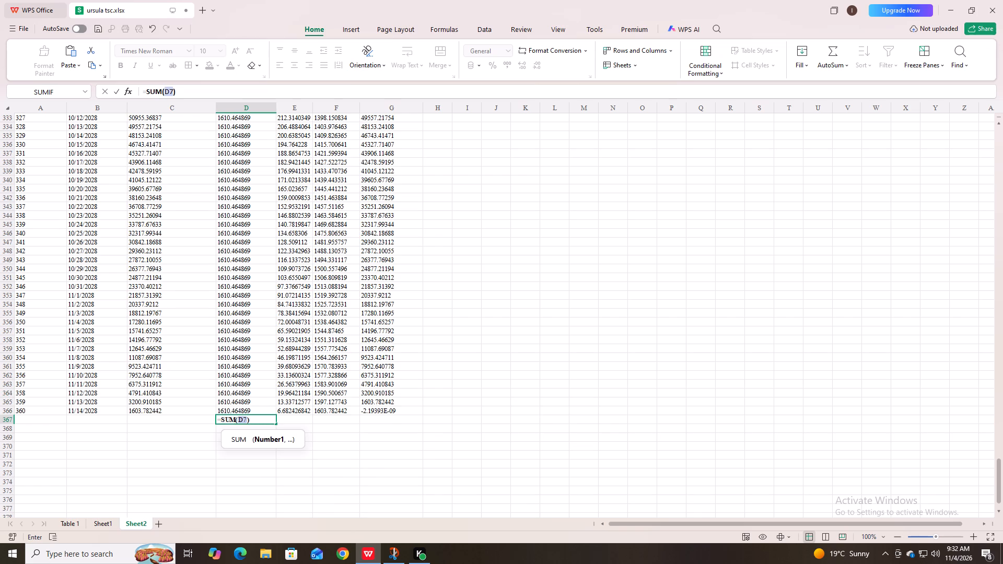
{"action": "scroll", "coordinate": [248, 390], "scroll_direction": "up", "scroll_amount": 17}
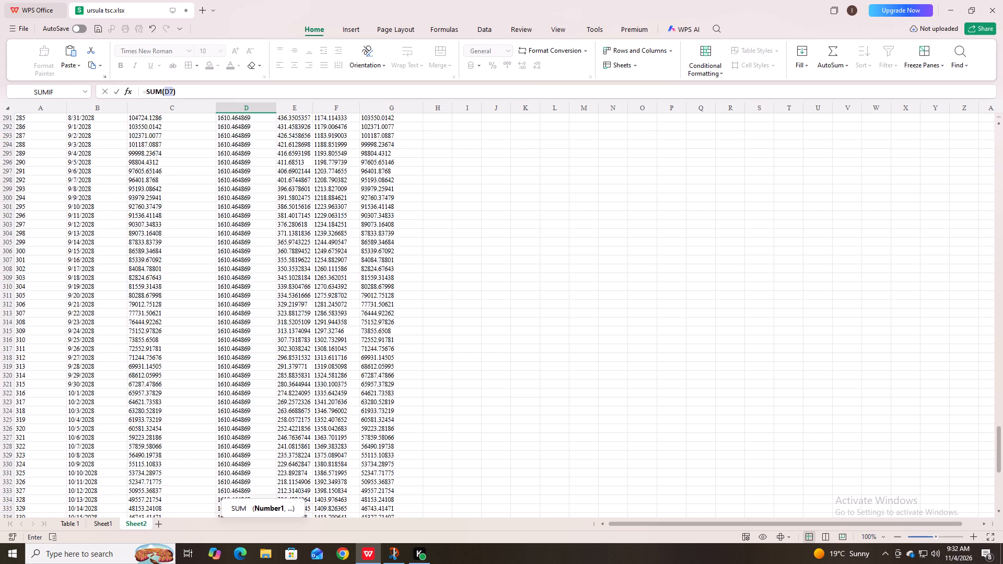
{"action": "scroll", "coordinate": [251, 396], "scroll_direction": "up", "scroll_amount": 19}
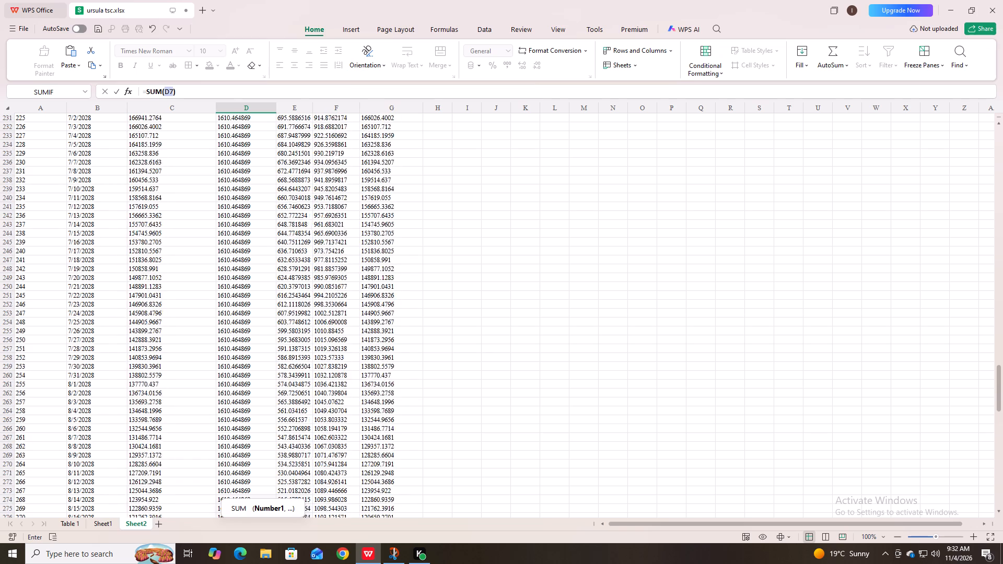
{"action": "scroll", "coordinate": [250, 386], "scroll_direction": "up", "scroll_amount": 20}
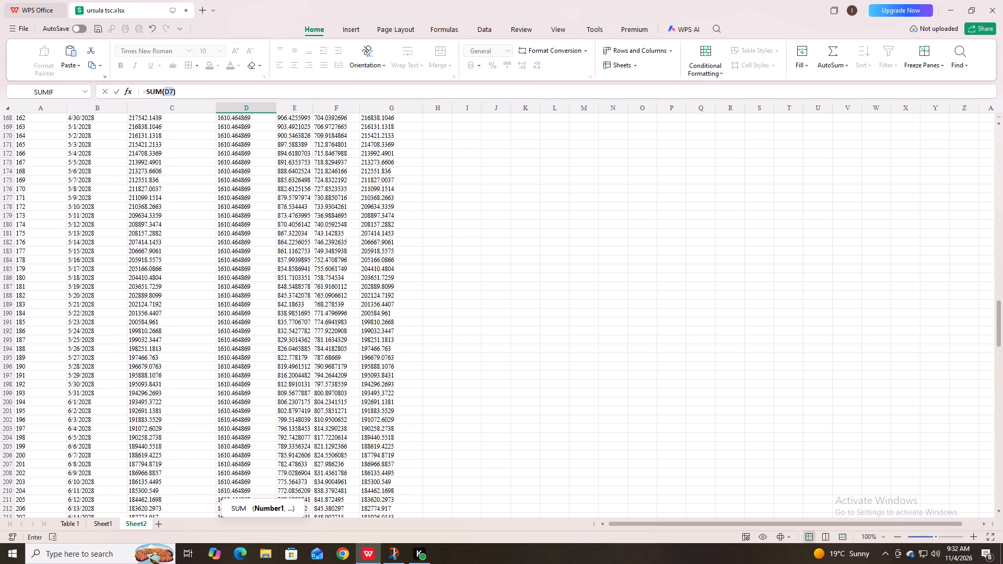
{"action": "scroll", "coordinate": [250, 387], "scroll_direction": "up", "scroll_amount": 16}
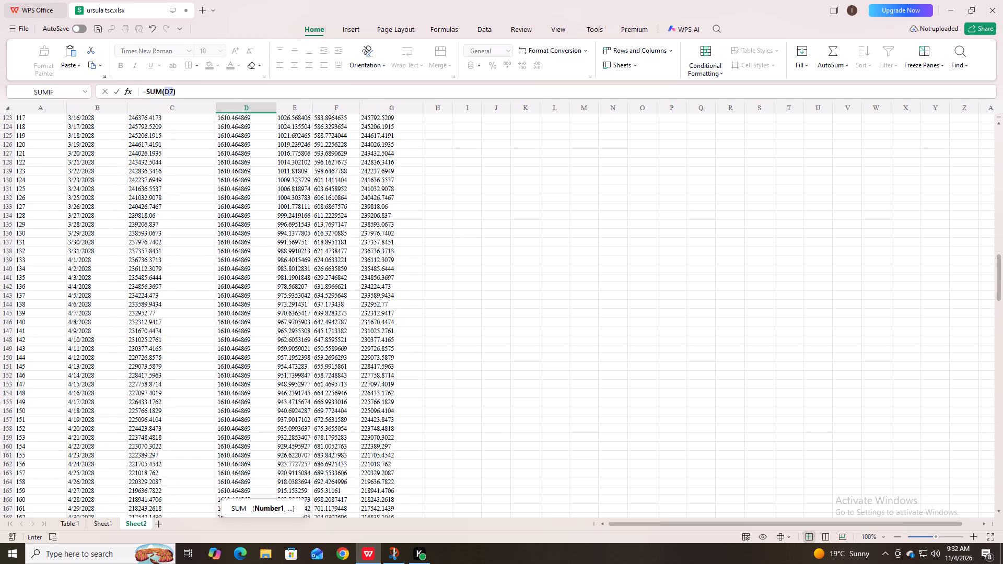
{"action": "scroll", "coordinate": [251, 401], "scroll_direction": "up", "scroll_amount": 17}
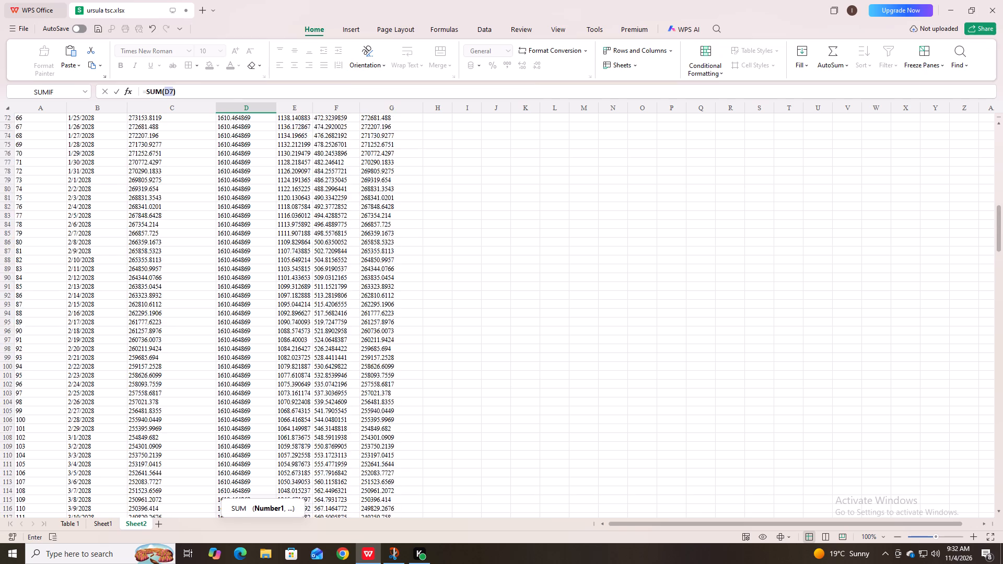
{"action": "scroll", "coordinate": [252, 404], "scroll_direction": "up", "scroll_amount": 20}
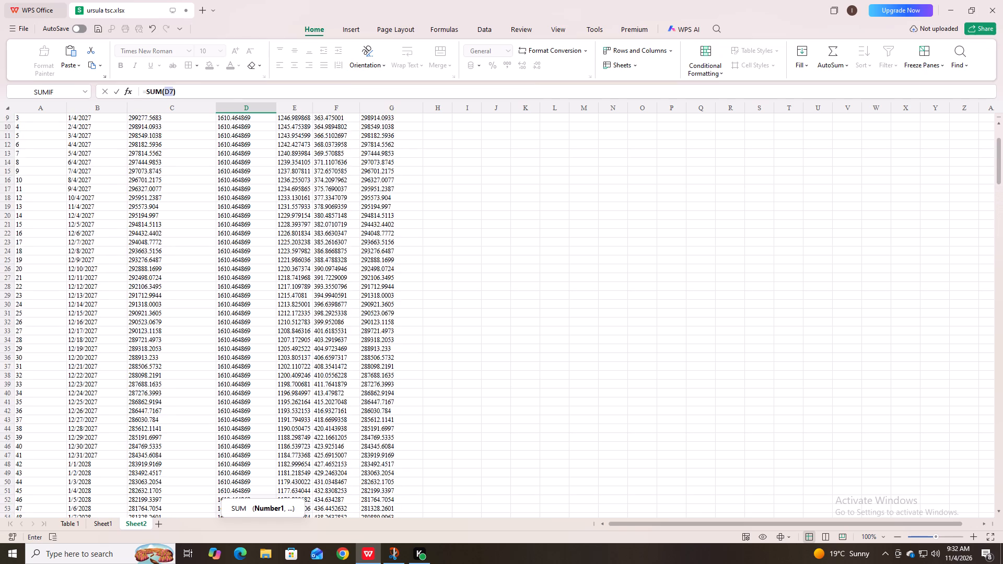
{"action": "scroll", "coordinate": [252, 407], "scroll_direction": "up", "scroll_amount": 8}
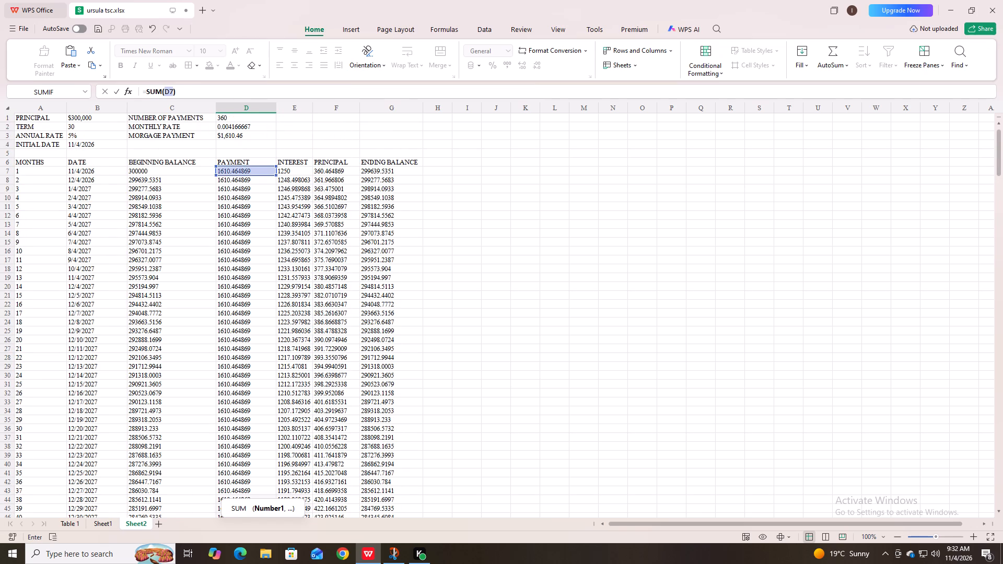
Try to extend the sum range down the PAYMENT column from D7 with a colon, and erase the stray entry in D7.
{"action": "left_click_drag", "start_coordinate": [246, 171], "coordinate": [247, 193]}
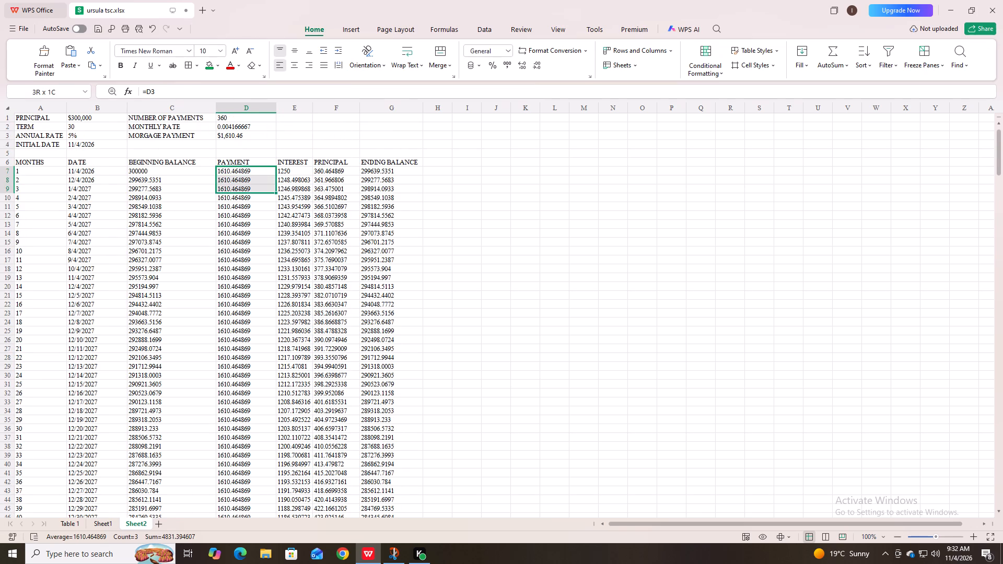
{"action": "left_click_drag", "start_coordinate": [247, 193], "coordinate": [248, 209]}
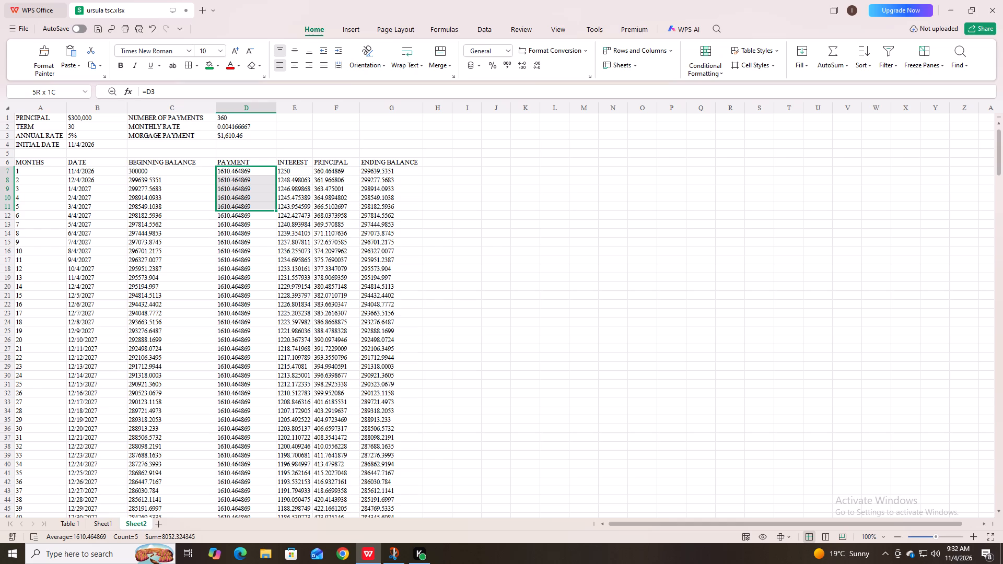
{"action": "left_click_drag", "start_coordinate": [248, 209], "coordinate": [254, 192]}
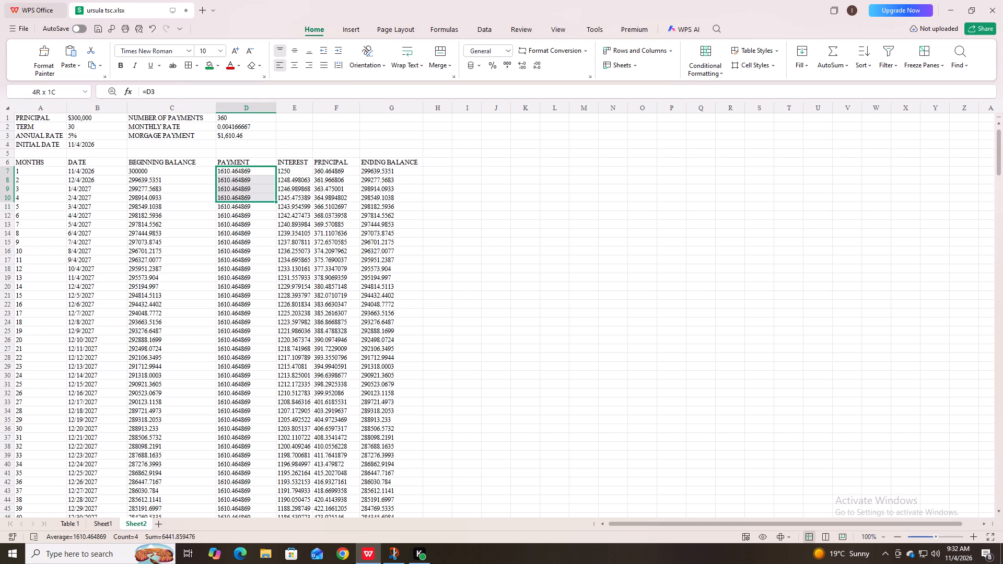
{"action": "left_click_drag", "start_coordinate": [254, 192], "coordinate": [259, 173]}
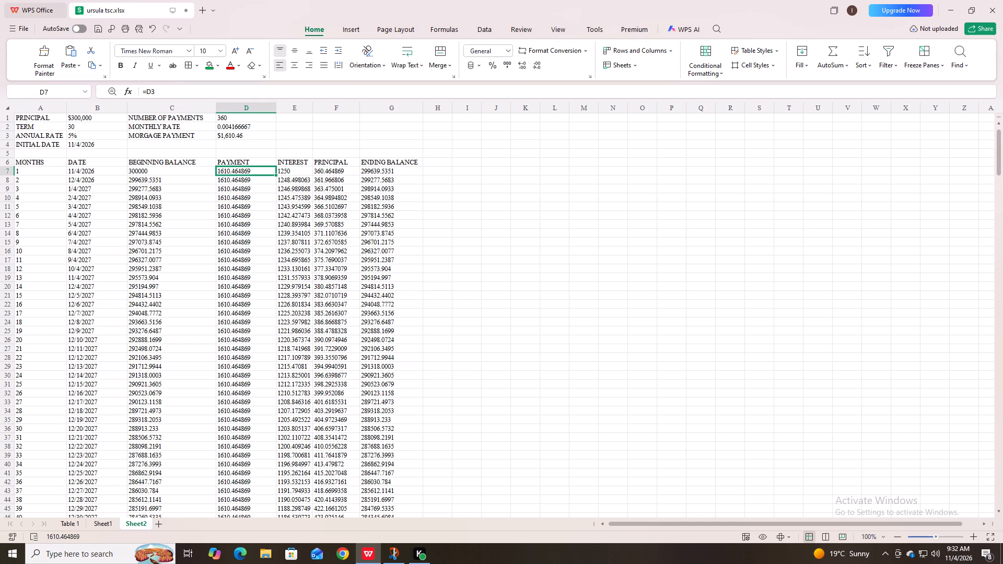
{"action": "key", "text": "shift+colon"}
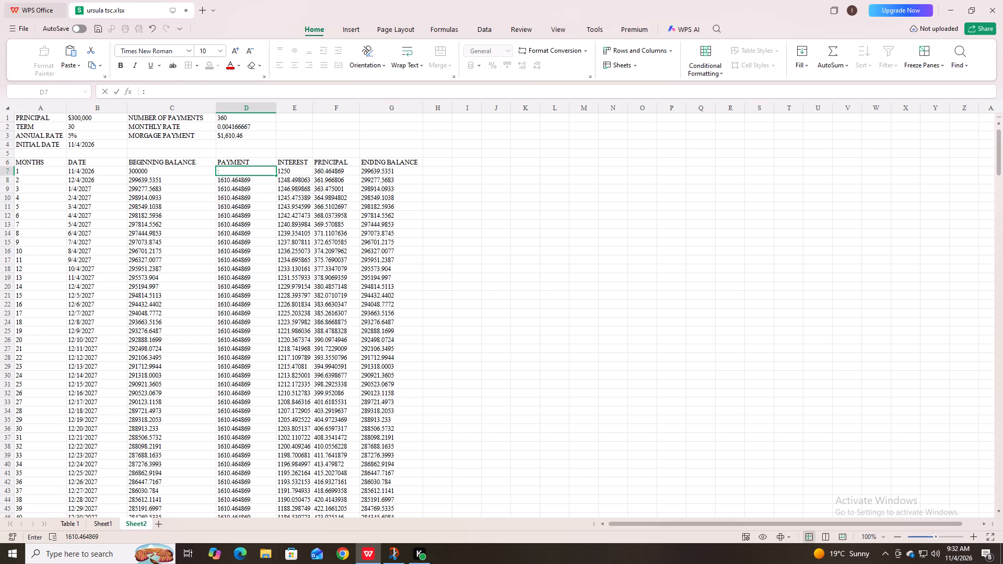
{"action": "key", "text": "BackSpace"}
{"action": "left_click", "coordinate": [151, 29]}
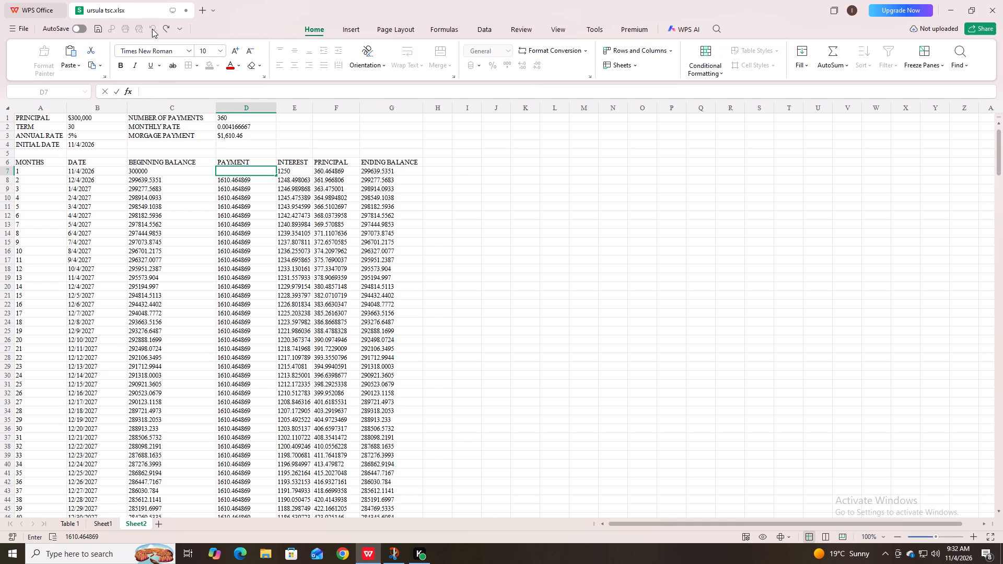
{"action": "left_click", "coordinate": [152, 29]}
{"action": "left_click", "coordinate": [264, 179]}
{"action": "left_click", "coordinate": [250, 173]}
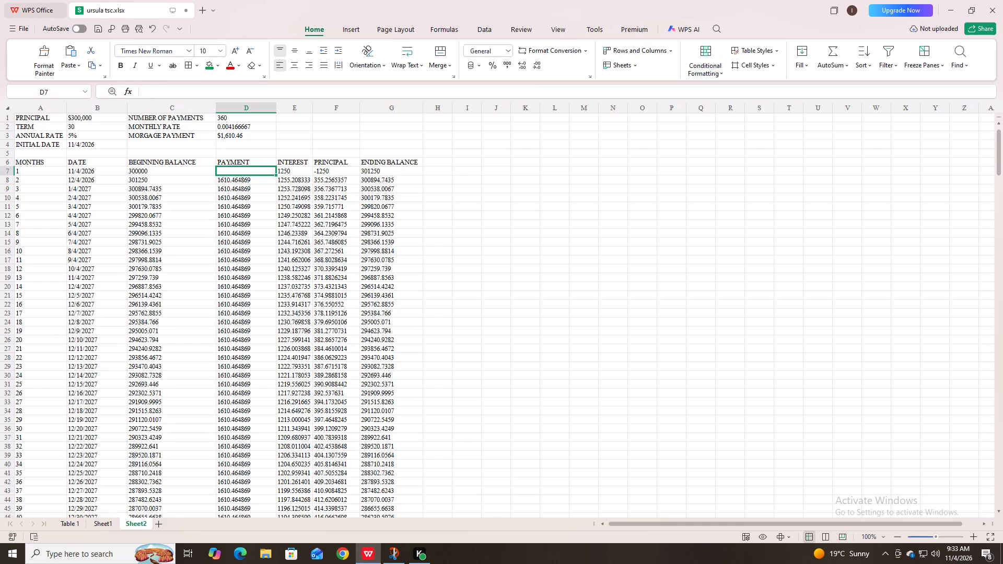
Fill the month 2 payment formula (=$D$3) from D8 up into the emptied month 1 cell D7.
{"action": "left_click", "coordinate": [239, 182]}
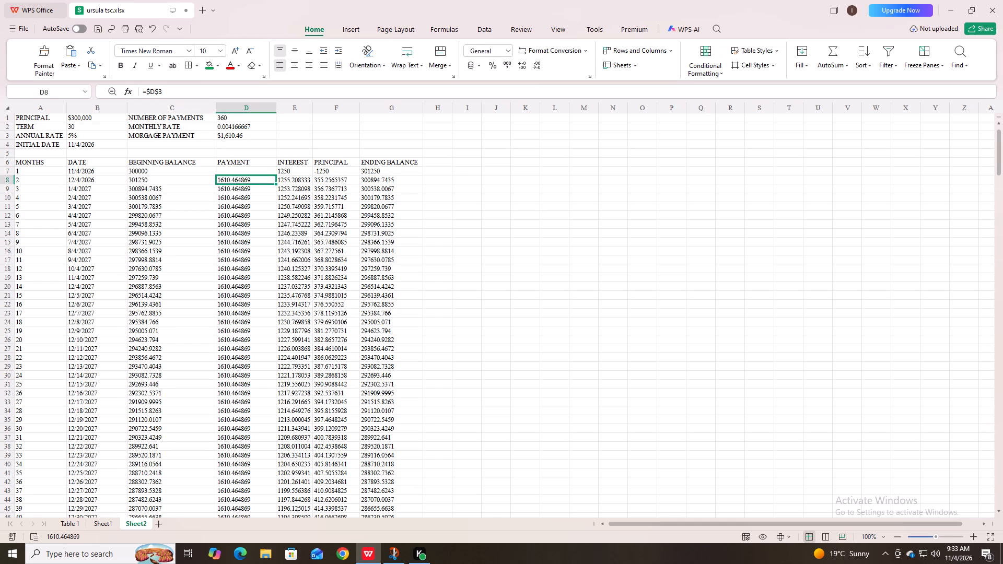
{"action": "left_click", "coordinate": [242, 187]}
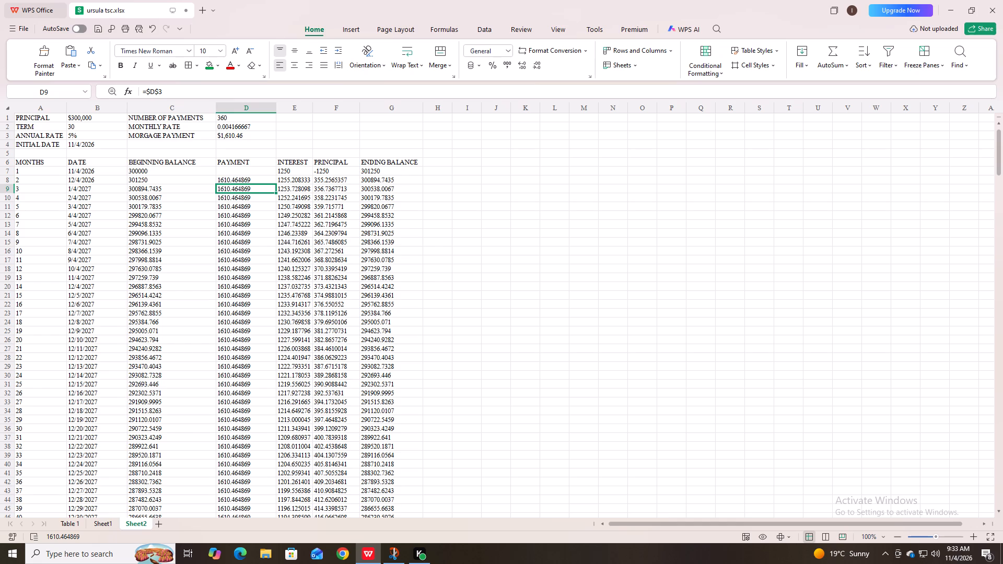
{"action": "left_click", "coordinate": [246, 180]}
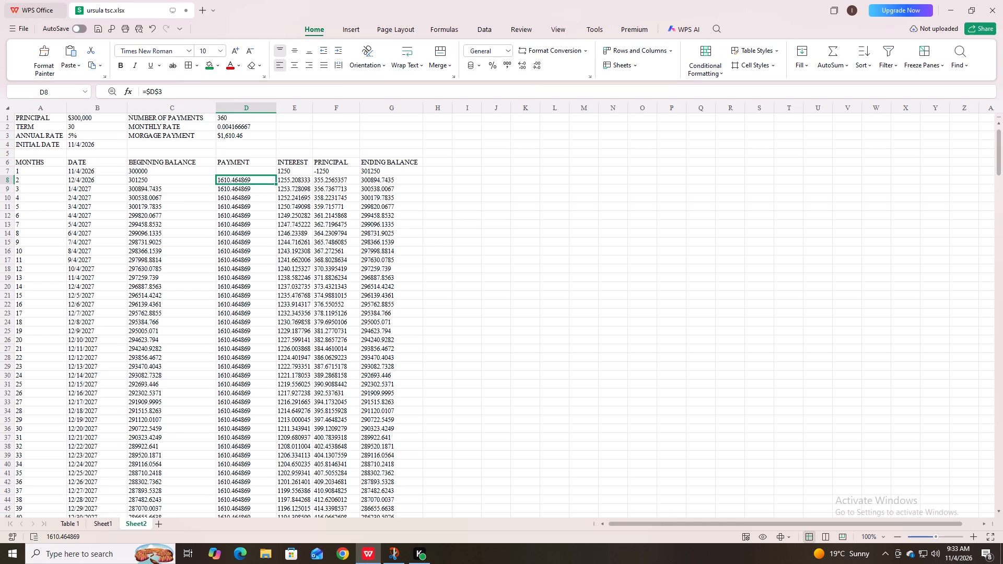
{"action": "left_click_drag", "start_coordinate": [277, 183], "coordinate": [273, 168]}
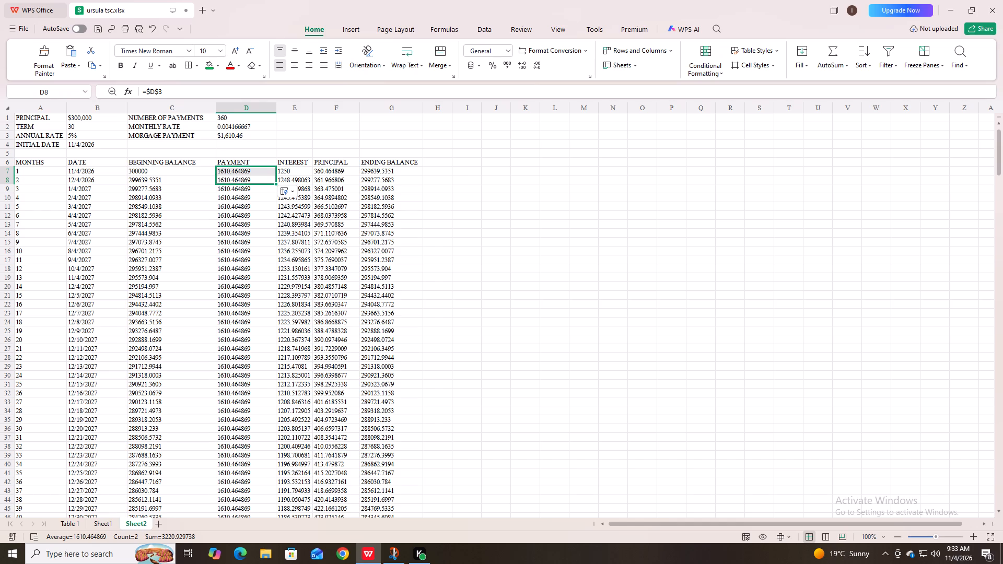
{"action": "left_click", "coordinate": [261, 170]}
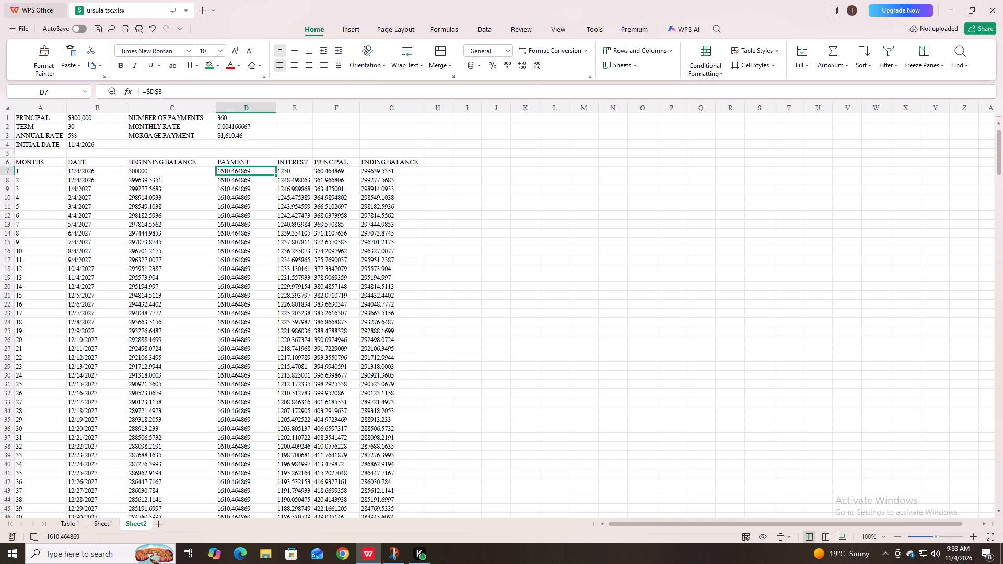
Replace the formula in D367, below the month 360 payment, with =SUM(D7:D366) to total the PAYMENT column.
{"action": "scroll", "coordinate": [243, 321], "scroll_direction": "down", "scroll_amount": 14}
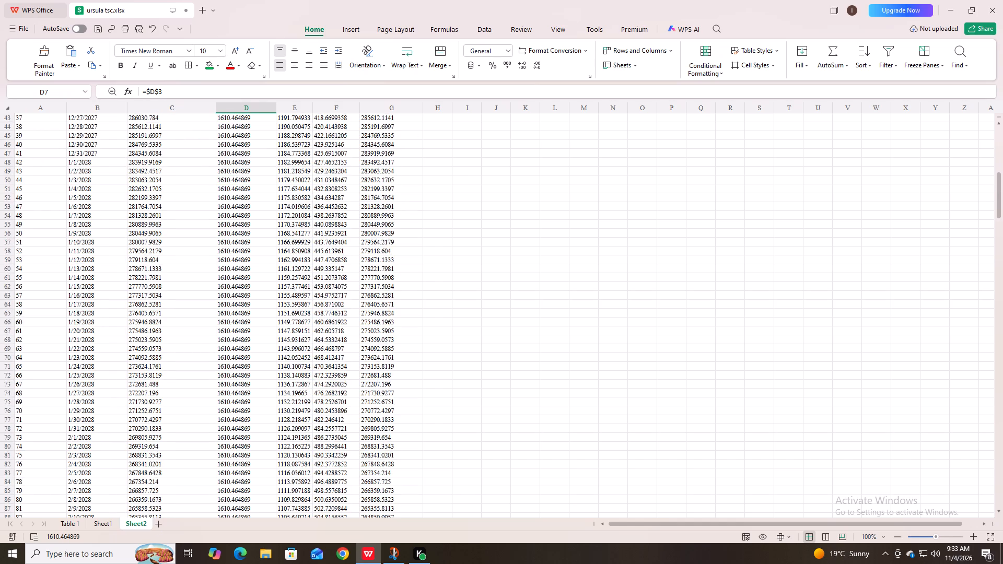
{"action": "scroll", "coordinate": [248, 313], "scroll_direction": "down", "scroll_amount": 12}
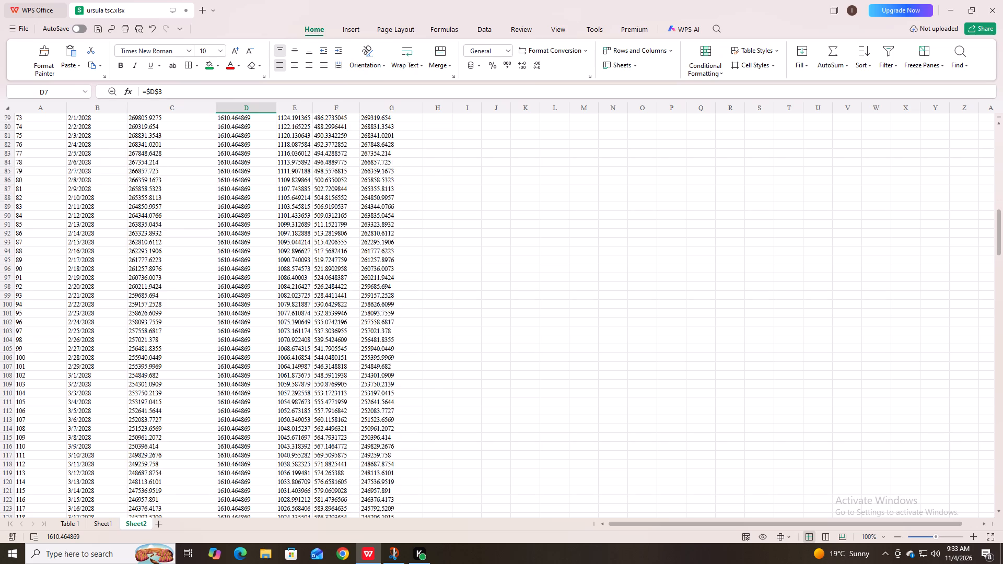
{"action": "scroll", "coordinate": [251, 309], "scroll_direction": "down", "scroll_amount": 13}
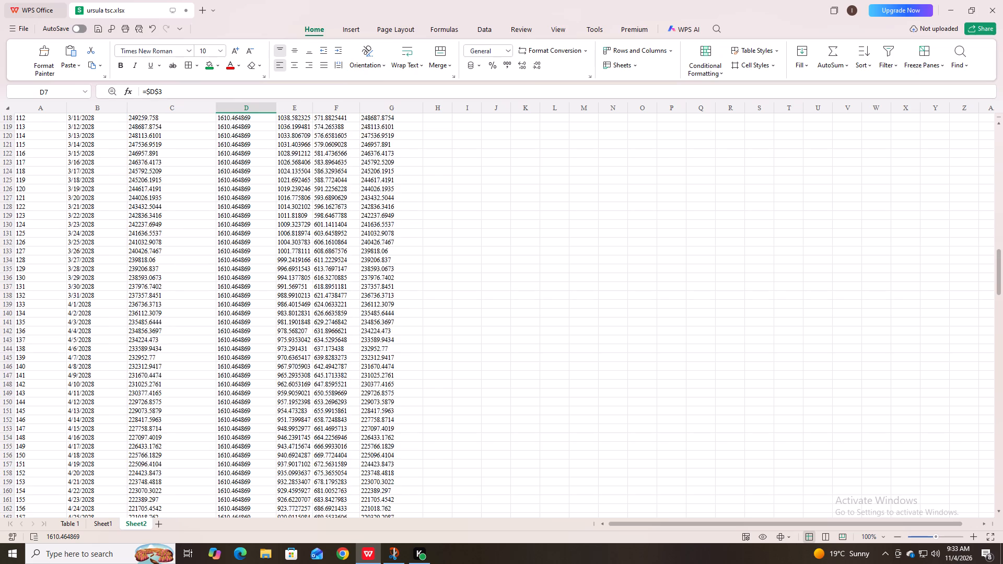
{"action": "scroll", "coordinate": [252, 323], "scroll_direction": "down", "scroll_amount": 17}
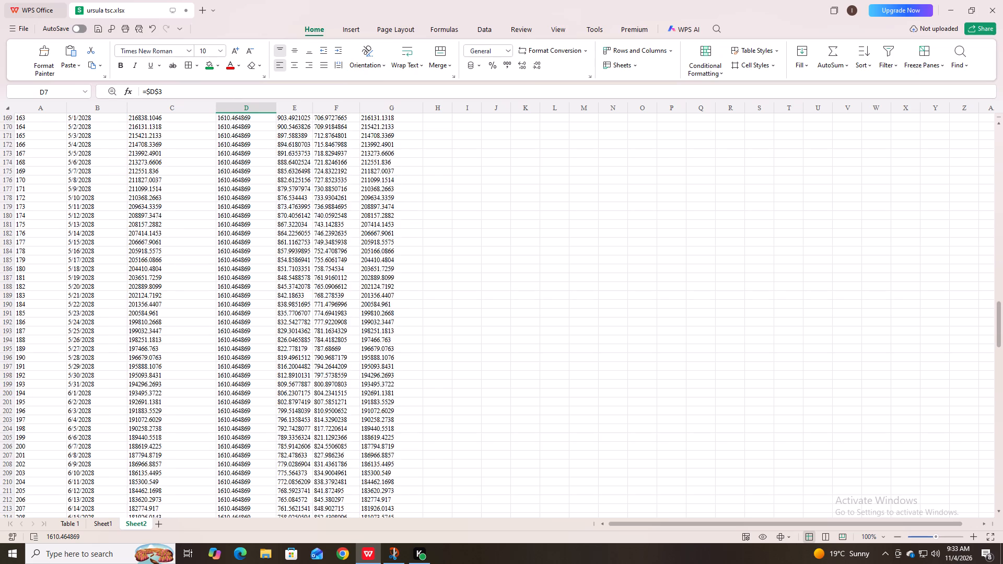
{"action": "scroll", "coordinate": [254, 347], "scroll_direction": "down", "scroll_amount": 8}
{"action": "scroll", "coordinate": [253, 342], "scroll_direction": "up", "scroll_amount": 1}
{"action": "scroll", "coordinate": [250, 340], "scroll_direction": "down", "scroll_amount": 8}
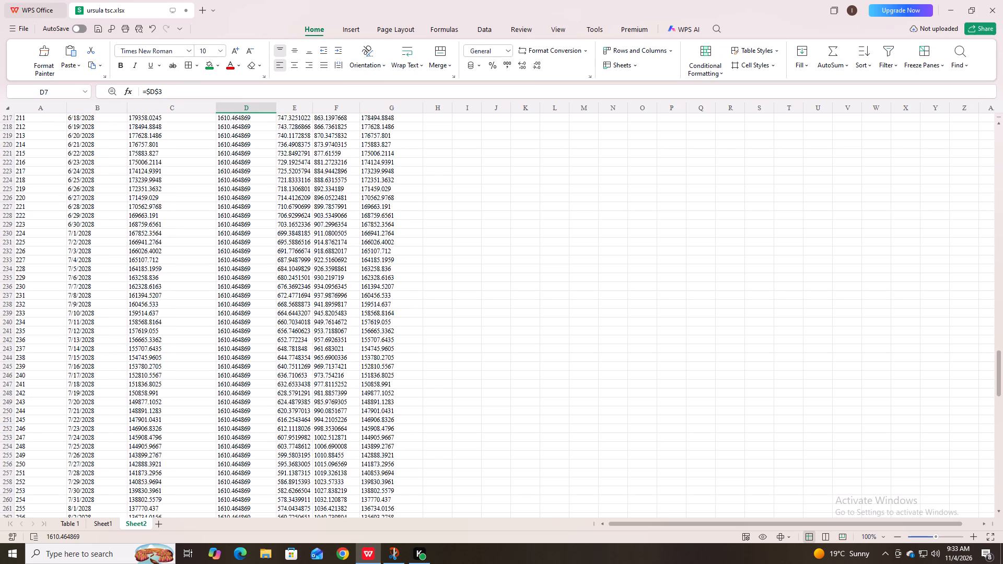
{"action": "scroll", "coordinate": [249, 342], "scroll_direction": "down", "scroll_amount": 15}
{"action": "scroll", "coordinate": [260, 389], "scroll_direction": "up", "scroll_amount": 1}
{"action": "scroll", "coordinate": [260, 389], "scroll_direction": "down", "scroll_amount": 4}
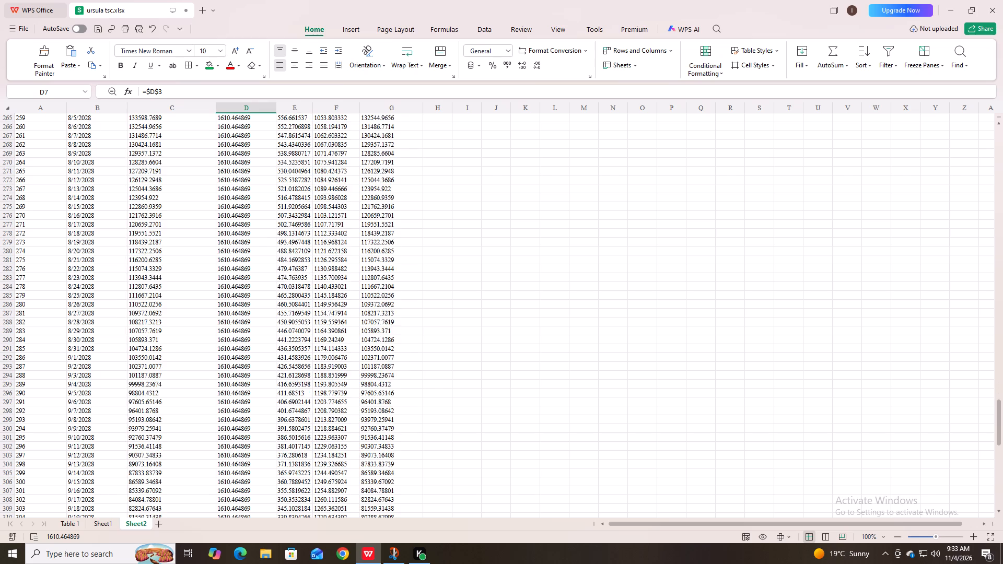
{"action": "scroll", "coordinate": [310, 396], "scroll_direction": "down", "scroll_amount": 16}
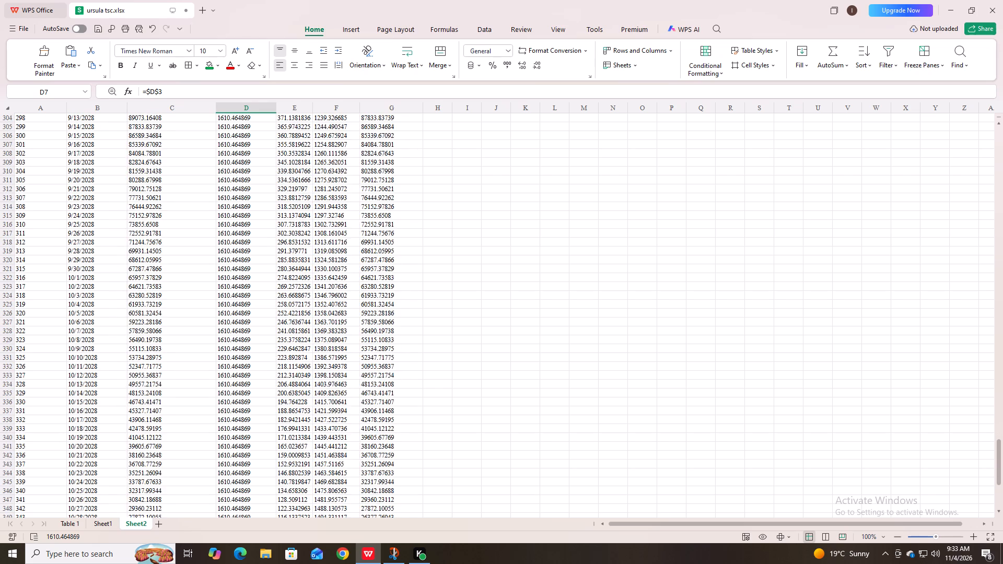
{"action": "scroll", "coordinate": [314, 394], "scroll_direction": "down", "scroll_amount": 9}
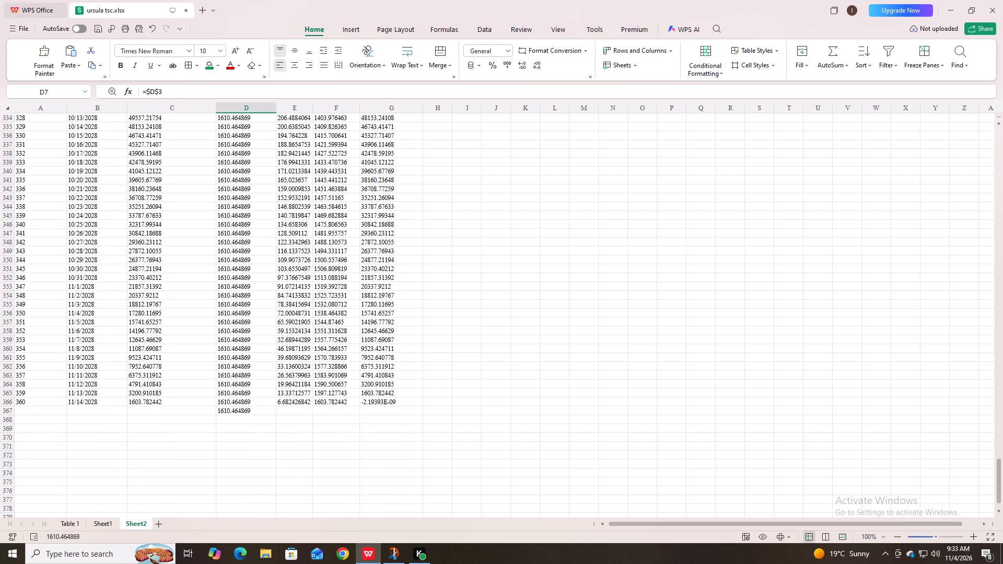
{"action": "left_click", "coordinate": [247, 407]}
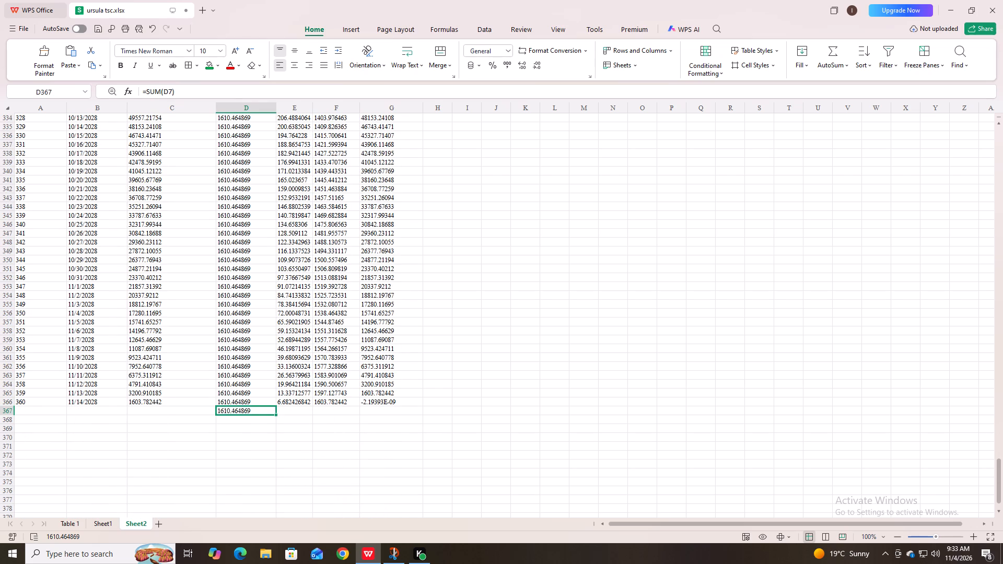
{"action": "key", "text": "equal"}
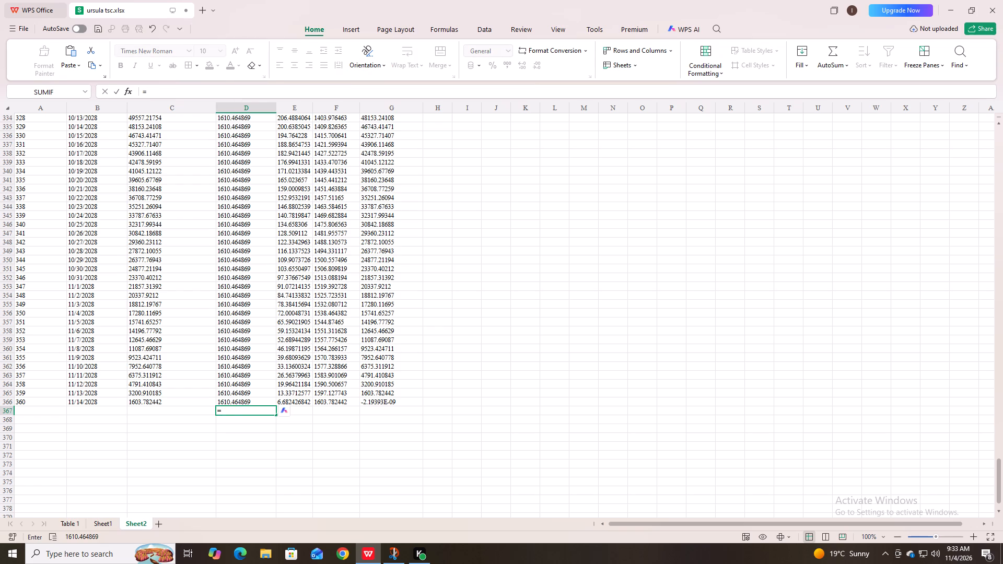
{"action": "key", "text": "s"}
{"action": "key", "text": "u"}
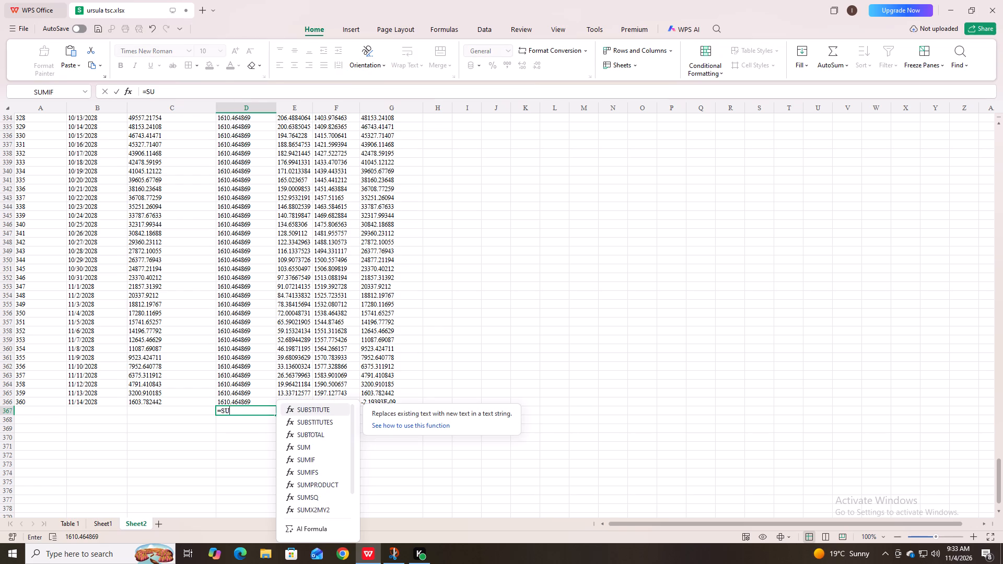
{"action": "double_click", "coordinate": [302, 450]}
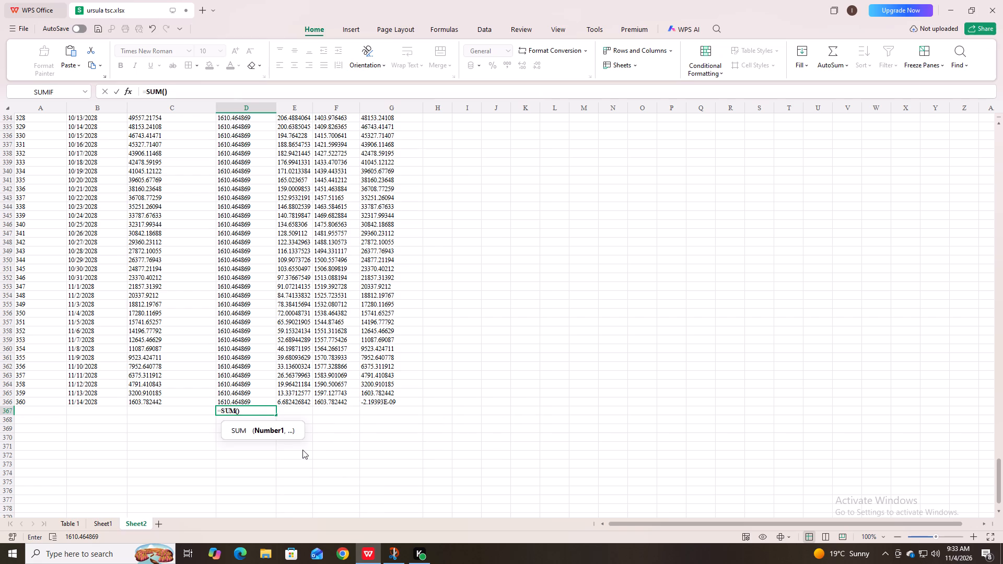
{"action": "key", "text": "d"}
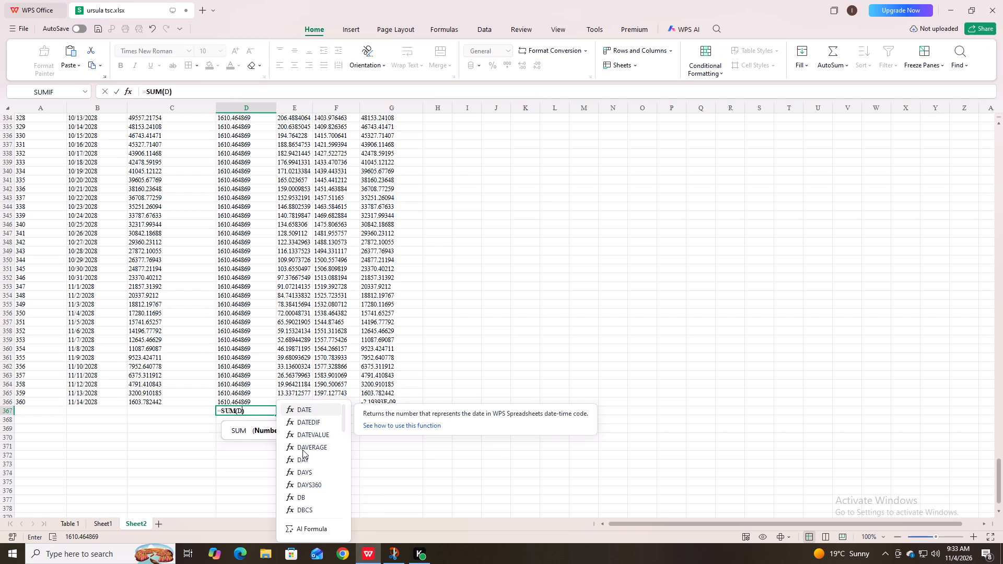
{"action": "key", "text": "7"}
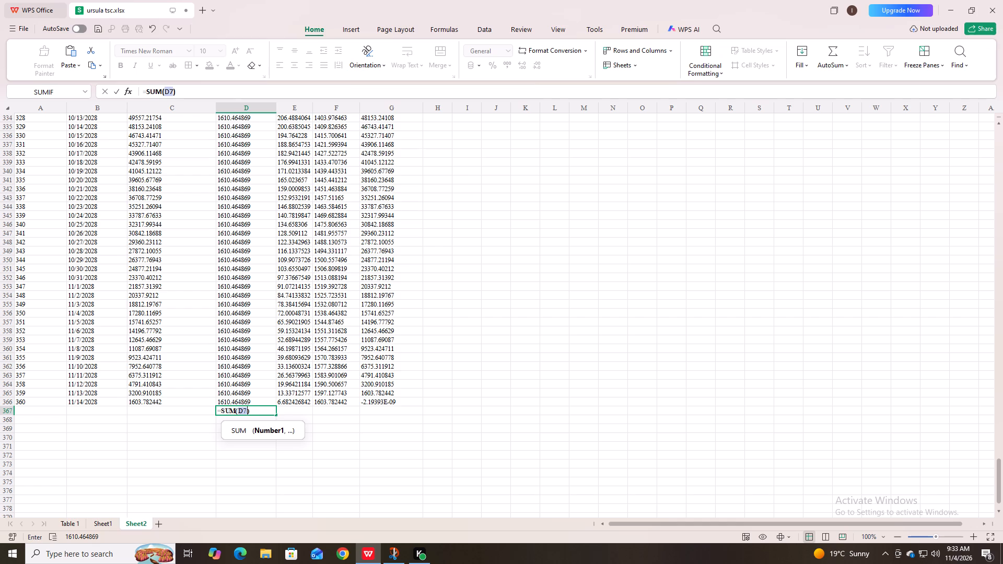
{"action": "key", "text": "shift+colon"}
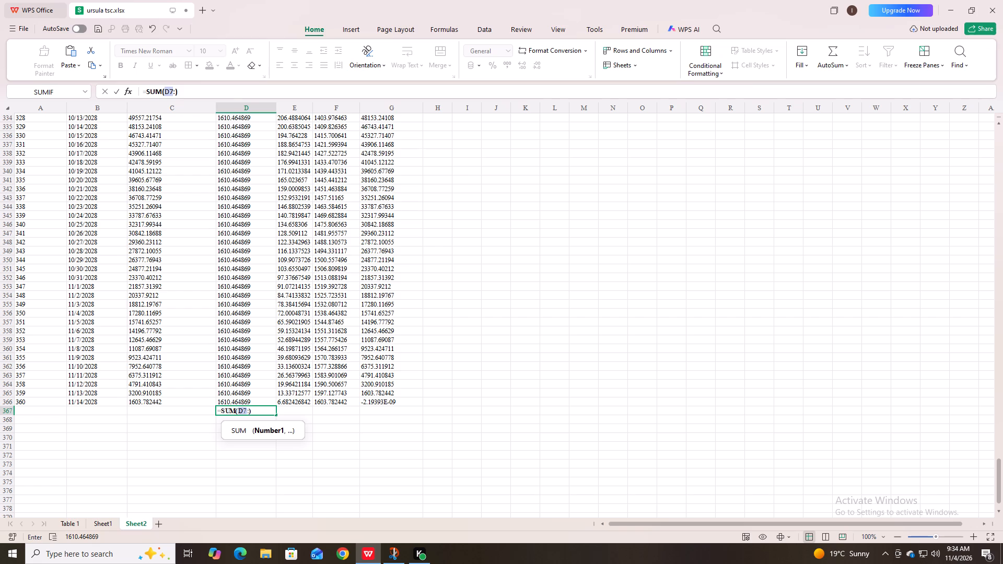
{"action": "key", "text": "d"}
{"action": "key", "text": "3"}
{"action": "type", "text": "66"}
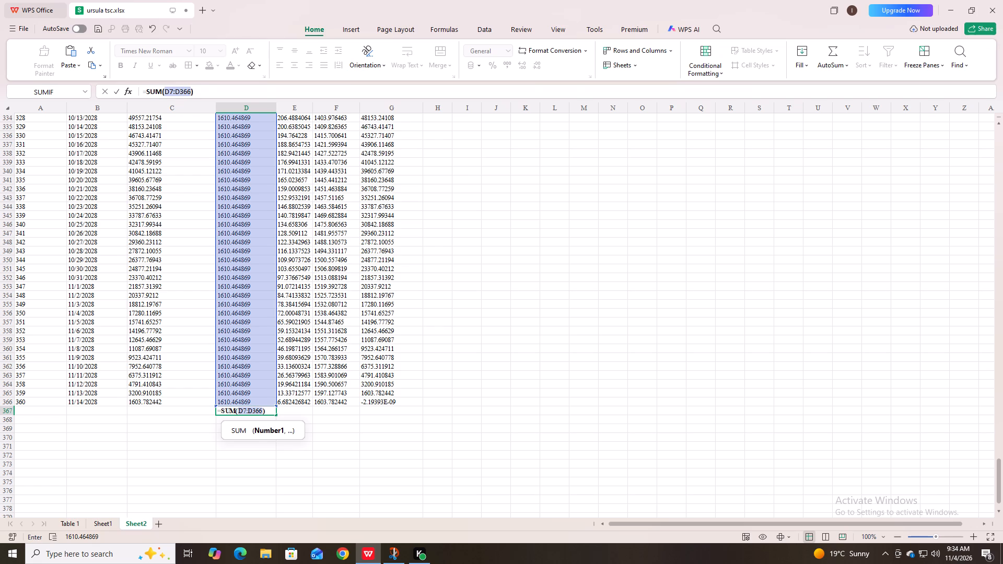
{"action": "key", "text": "Return"}
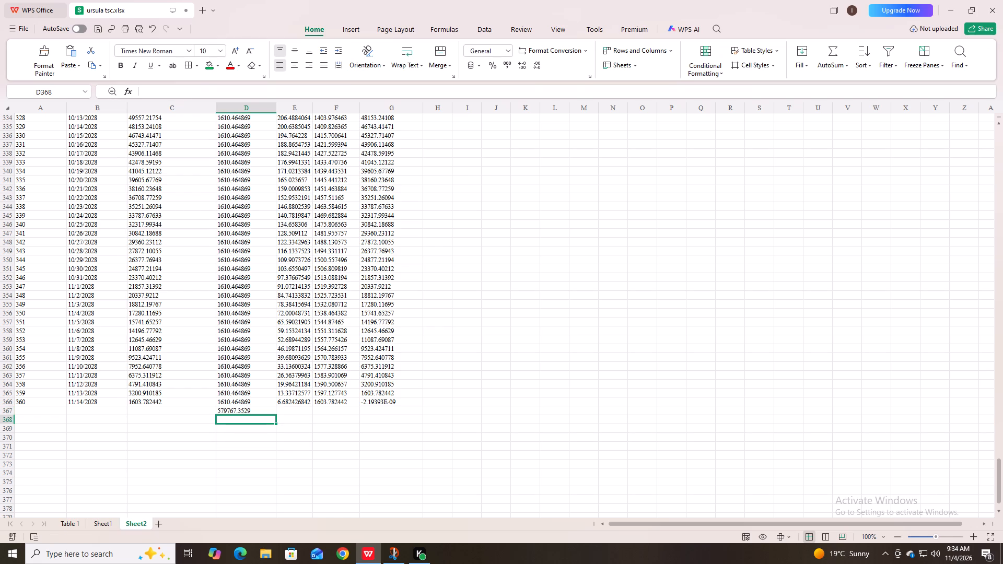
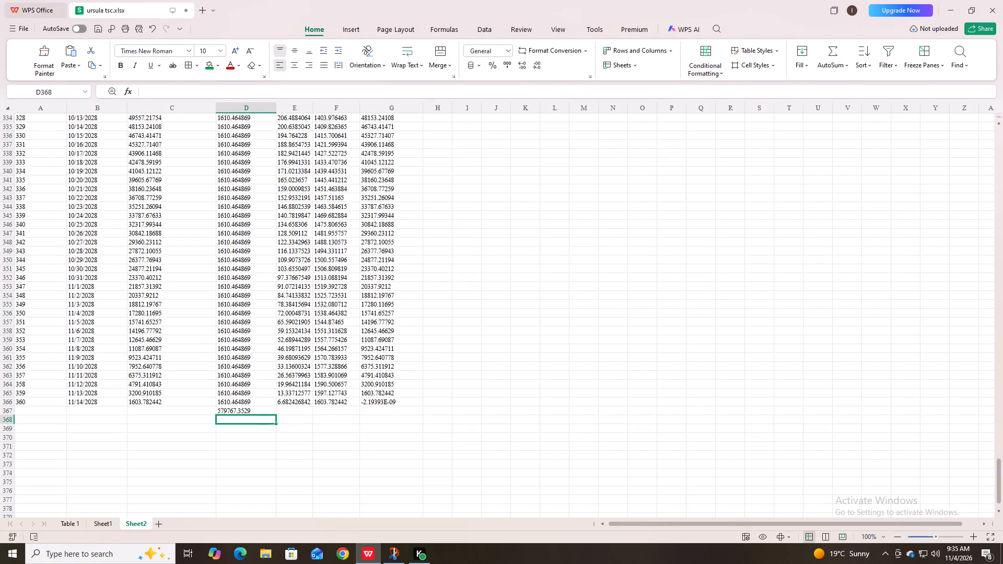
Total the INTEREST column in cell E367, below the month 360 interest, with the formula =SUM(E7:E366).
{"action": "left_click", "coordinate": [296, 409]}
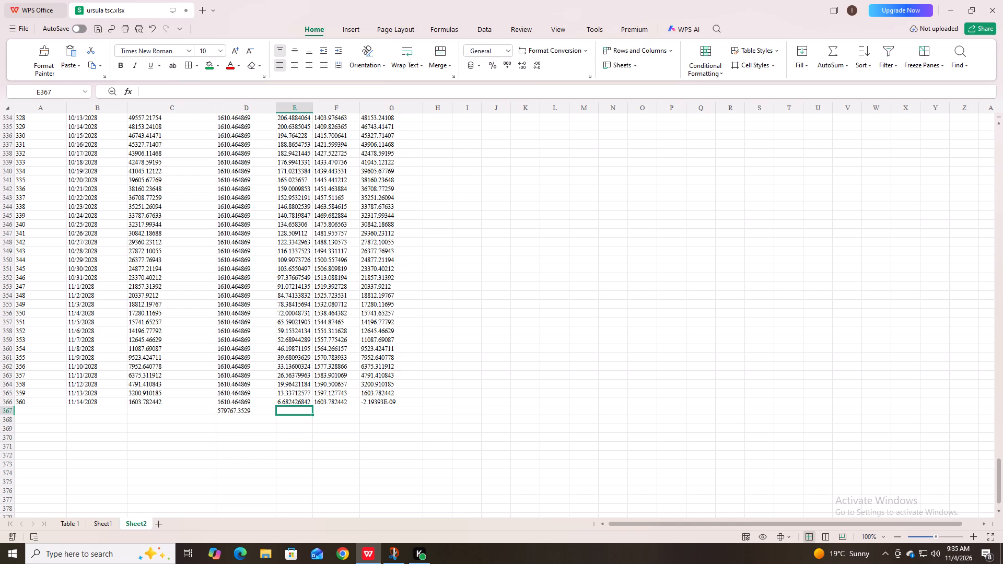
{"action": "key", "text": "equal"}
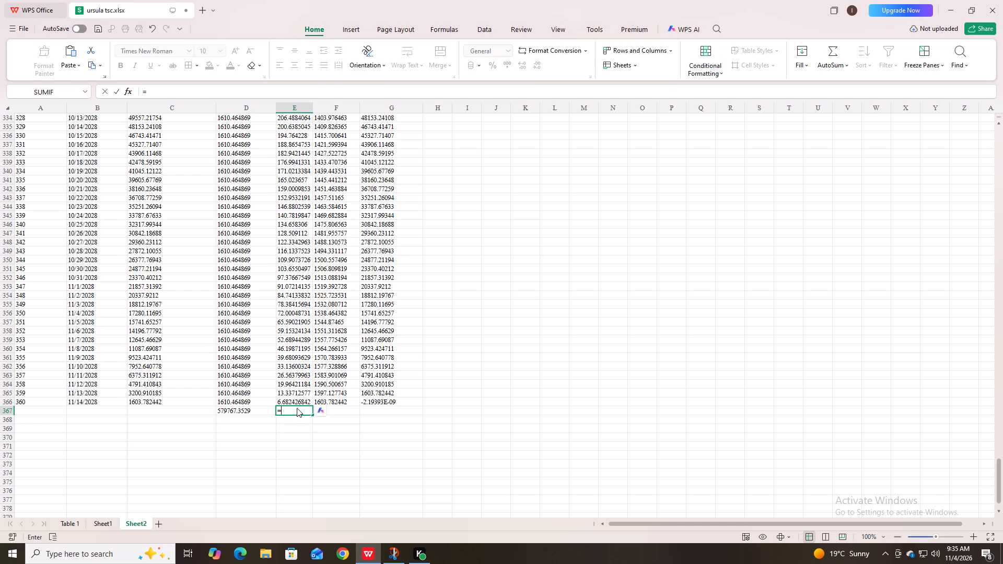
{"action": "key", "text": "s"}
{"action": "key", "text": "u"}
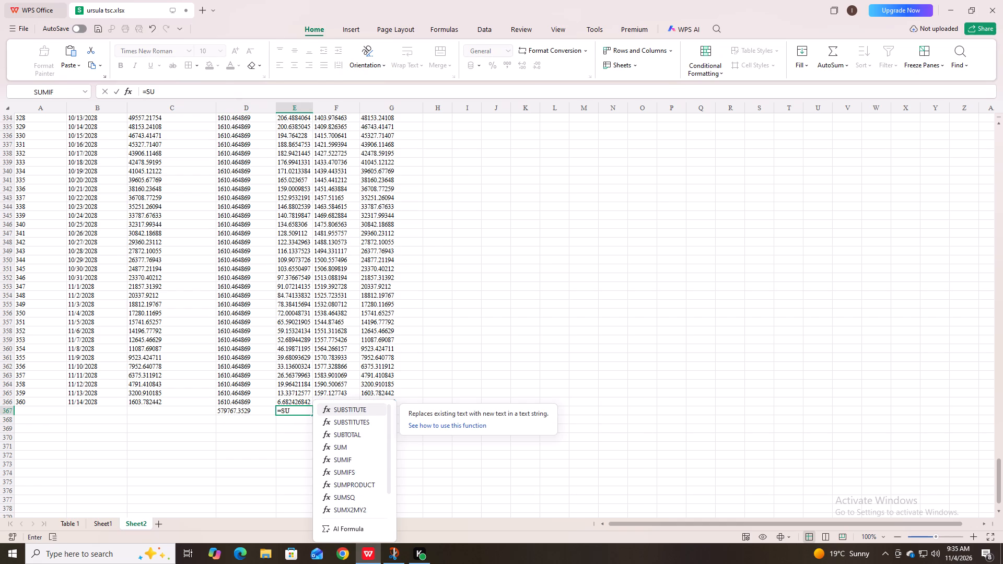
{"action": "double_click", "coordinate": [339, 450]}
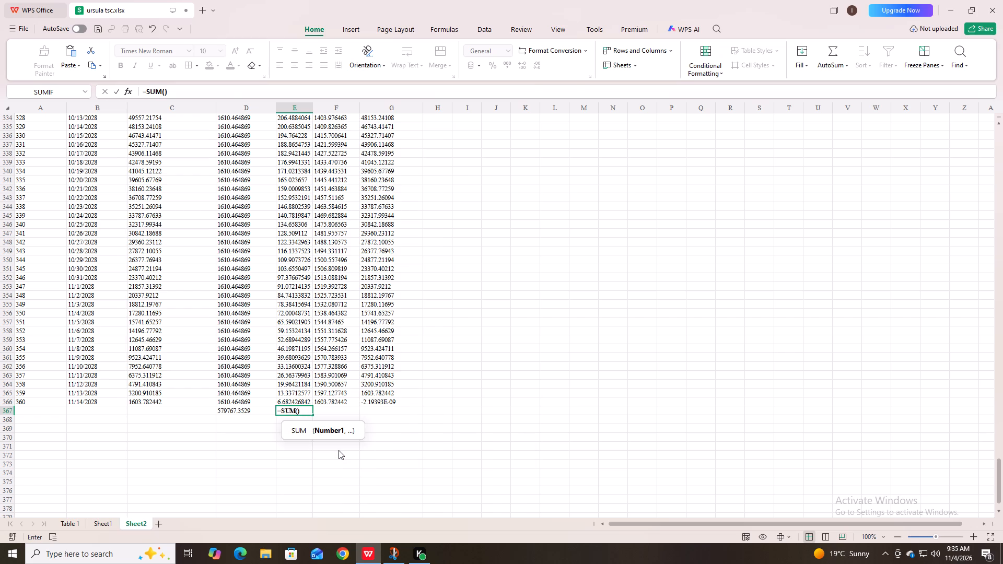
{"action": "key", "text": "e"}
{"action": "key", "text": "7"}
{"action": "key", "text": "shift+colon"}
{"action": "type", "text": "E3"}
{"action": "type", "text": "66"}
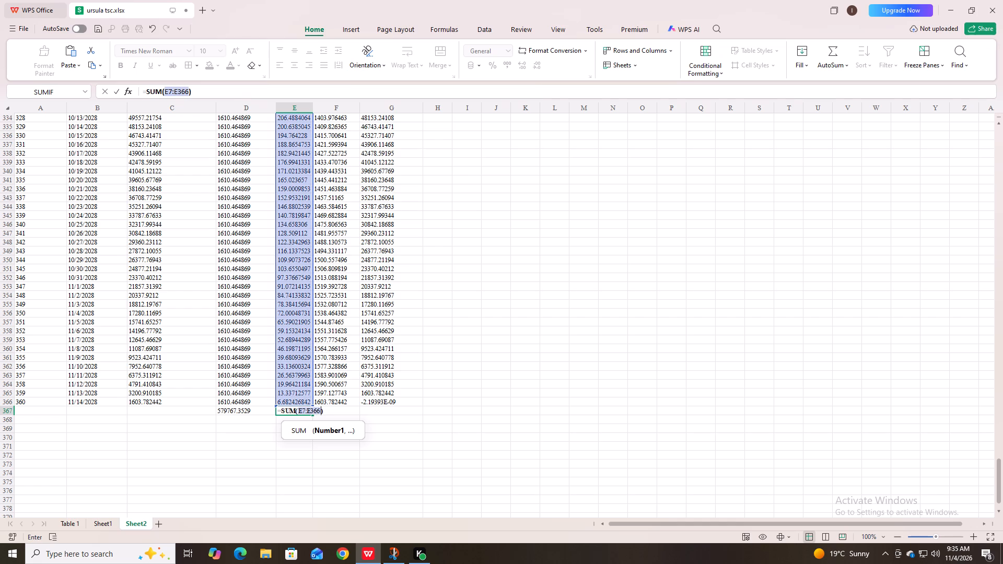
{"action": "key", "text": "Return"}
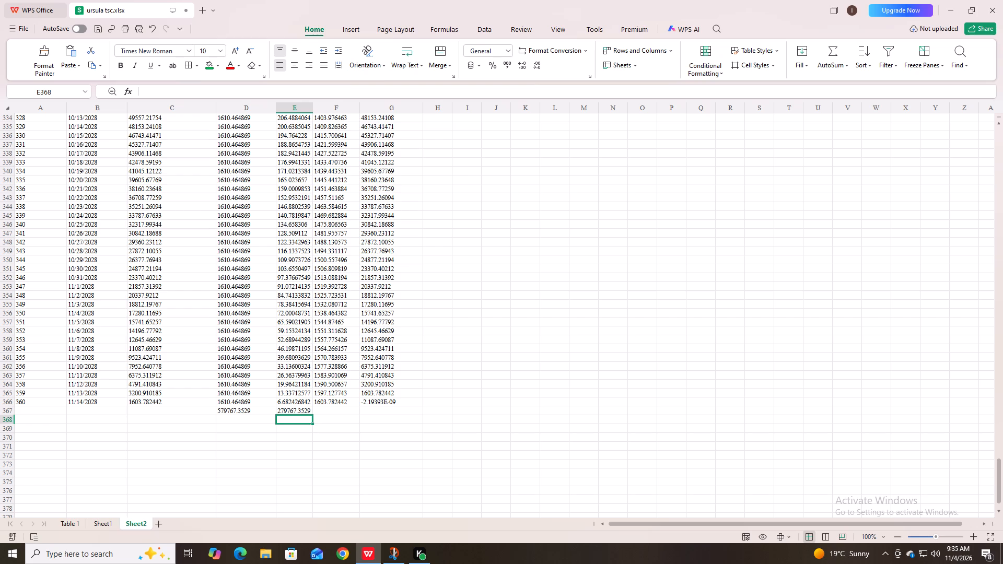
Review the amortization schedule from the totals row 367 back up to the loan details at the top of Sheet2.
{"action": "left_click", "coordinate": [345, 412]}
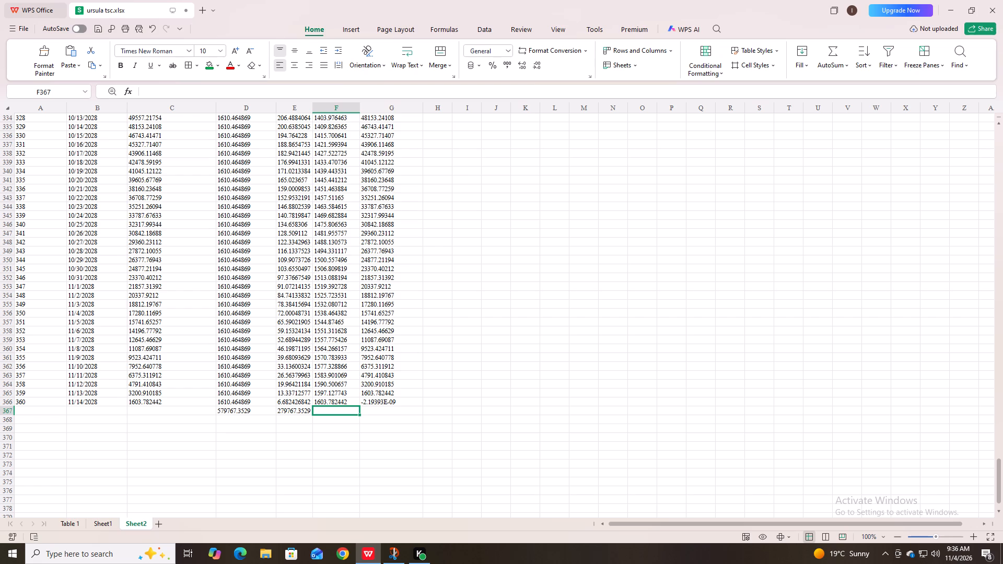
{"action": "scroll", "coordinate": [345, 412], "scroll_direction": "up", "scroll_amount": 18}
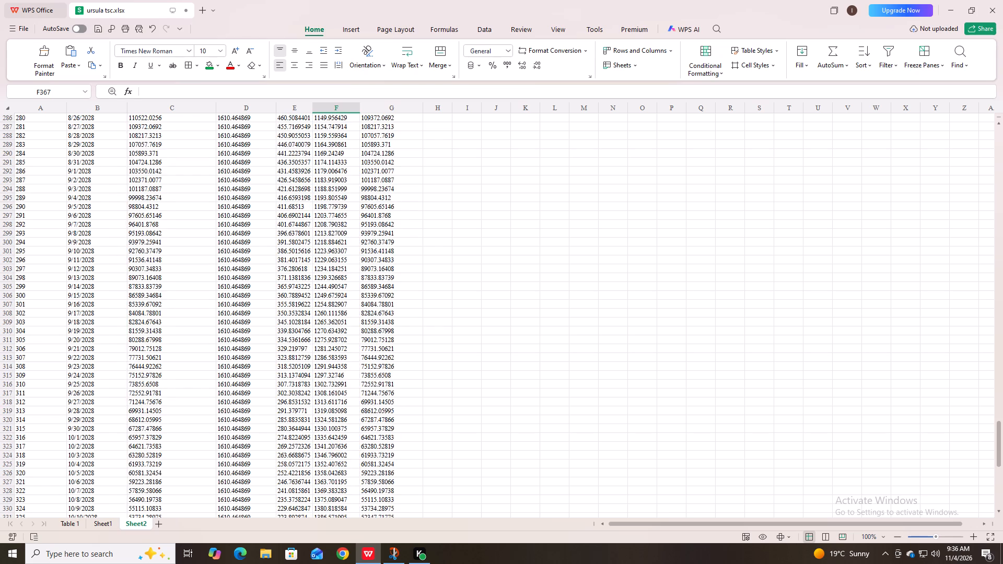
{"action": "scroll", "coordinate": [345, 409], "scroll_direction": "up", "scroll_amount": 19}
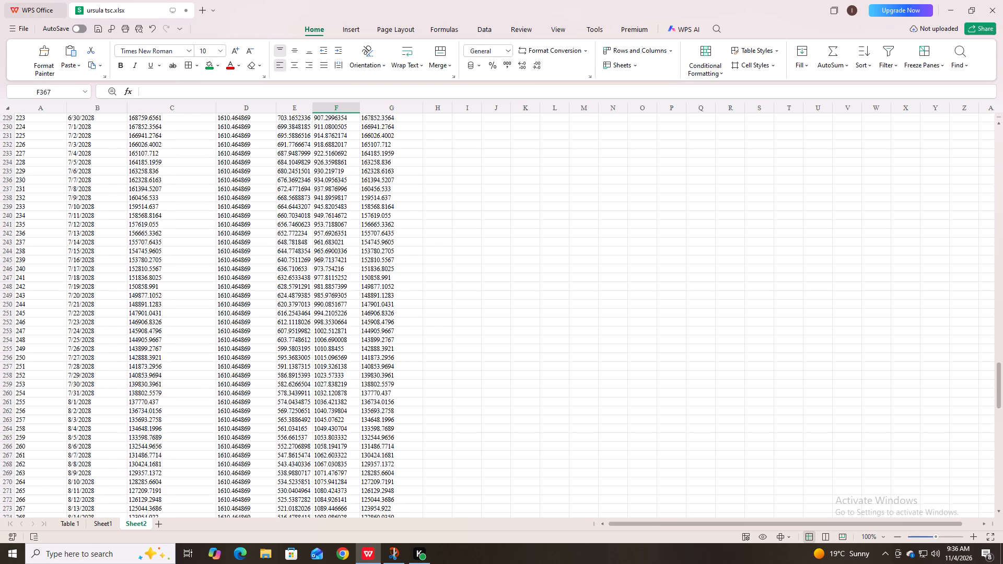
{"action": "scroll", "coordinate": [341, 393], "scroll_direction": "up", "scroll_amount": 17}
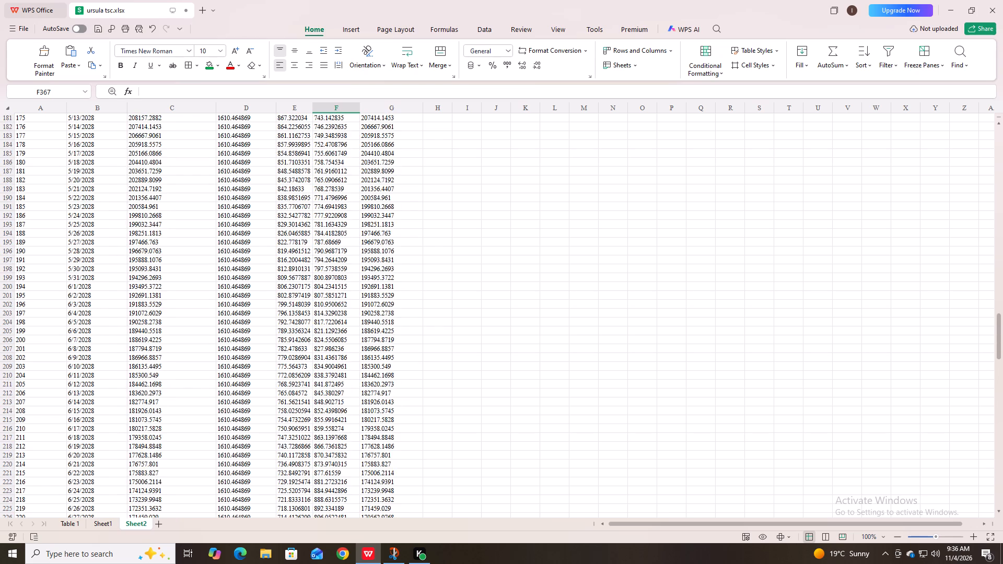
{"action": "scroll", "coordinate": [341, 393], "scroll_direction": "up", "scroll_amount": 19}
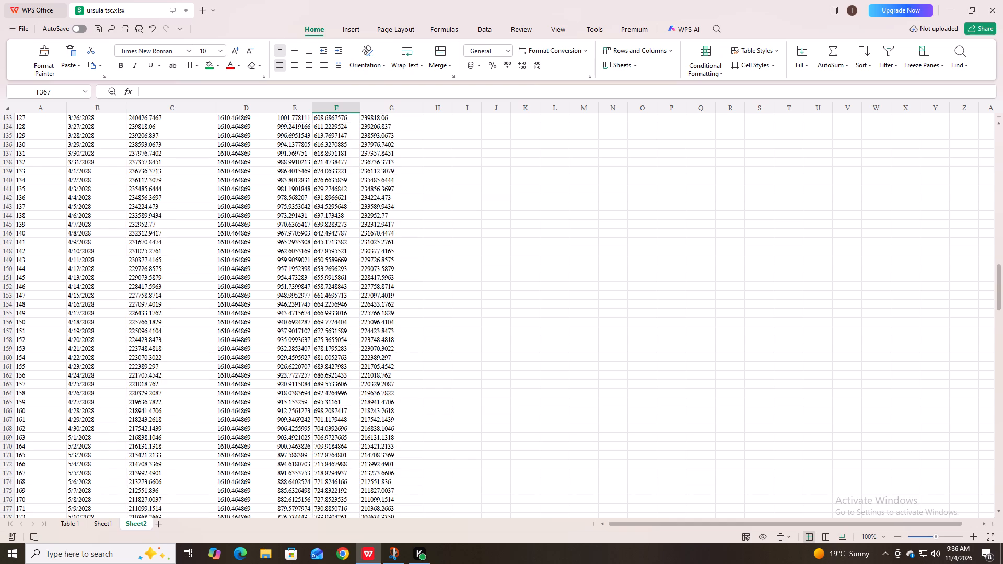
{"action": "scroll", "coordinate": [341, 393], "scroll_direction": "up", "scroll_amount": 7}
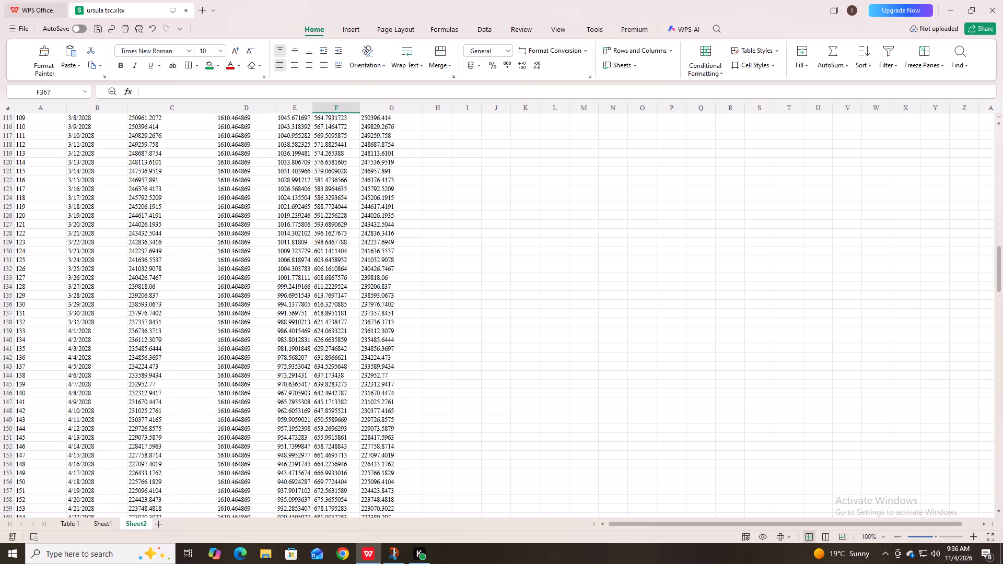
{"action": "scroll", "coordinate": [341, 393], "scroll_direction": "up", "scroll_amount": 2}
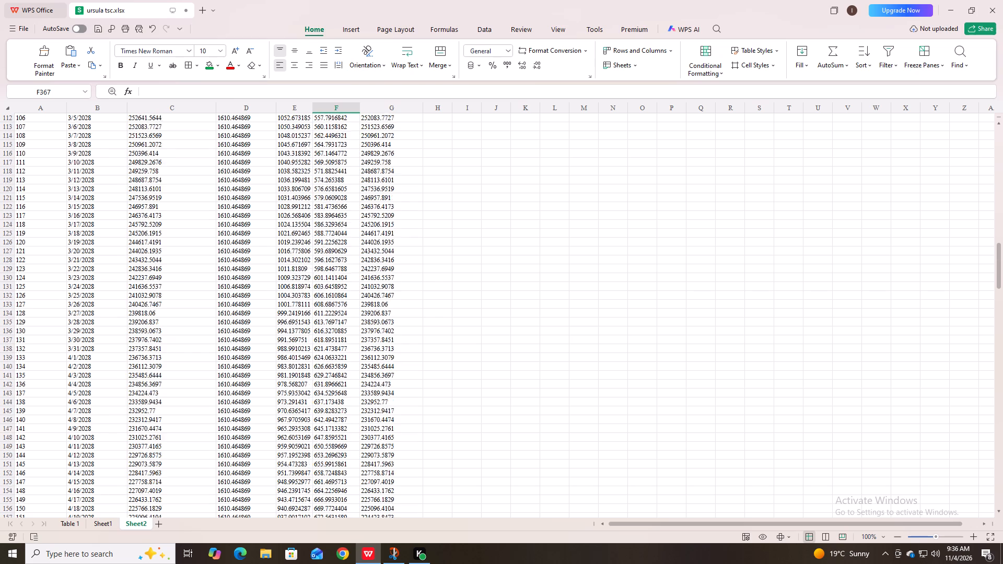
{"action": "scroll", "coordinate": [341, 393], "scroll_direction": "up", "scroll_amount": 13}
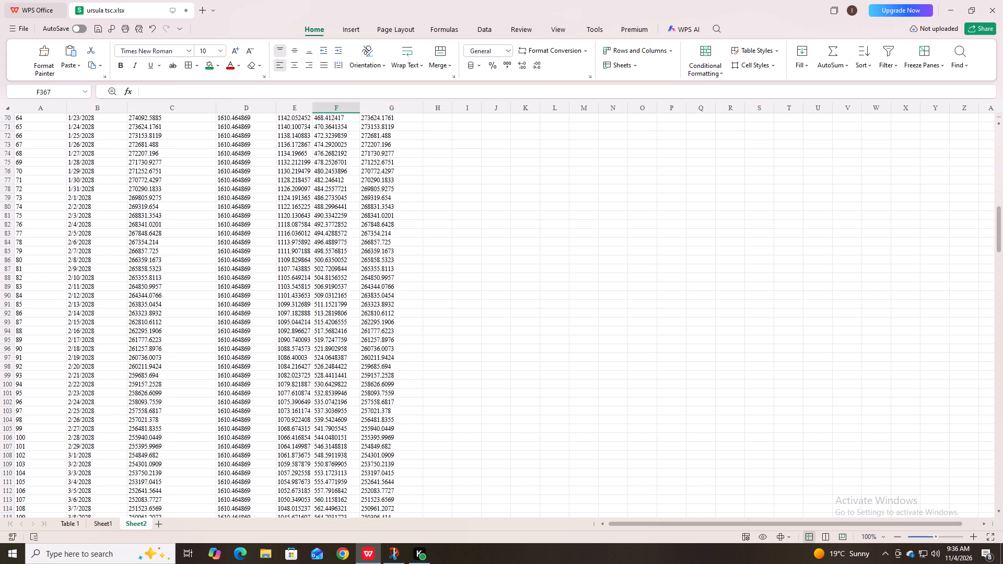
{"action": "scroll", "coordinate": [341, 393], "scroll_direction": "up", "scroll_amount": 16}
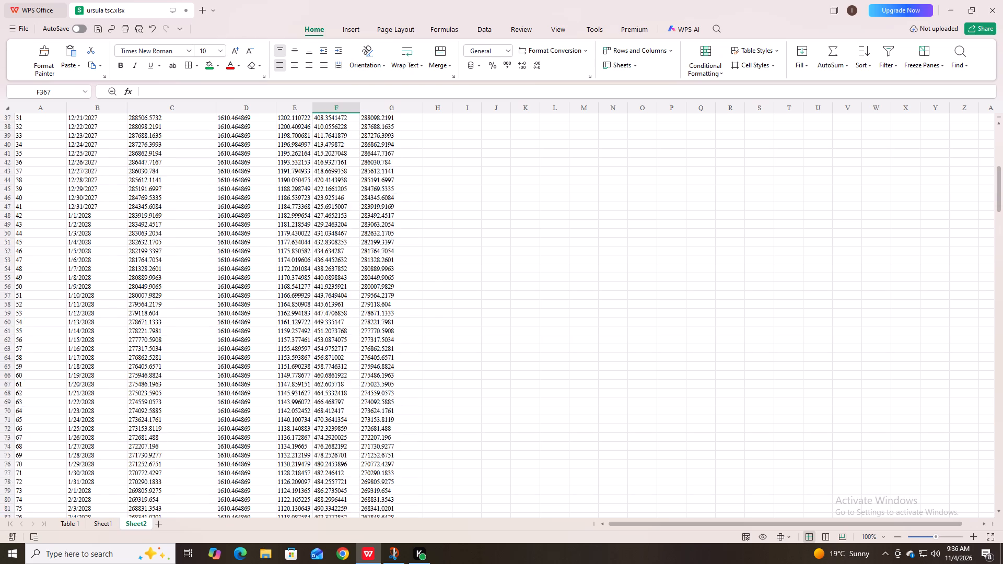
{"action": "scroll", "coordinate": [340, 392], "scroll_direction": "up", "scroll_amount": 17}
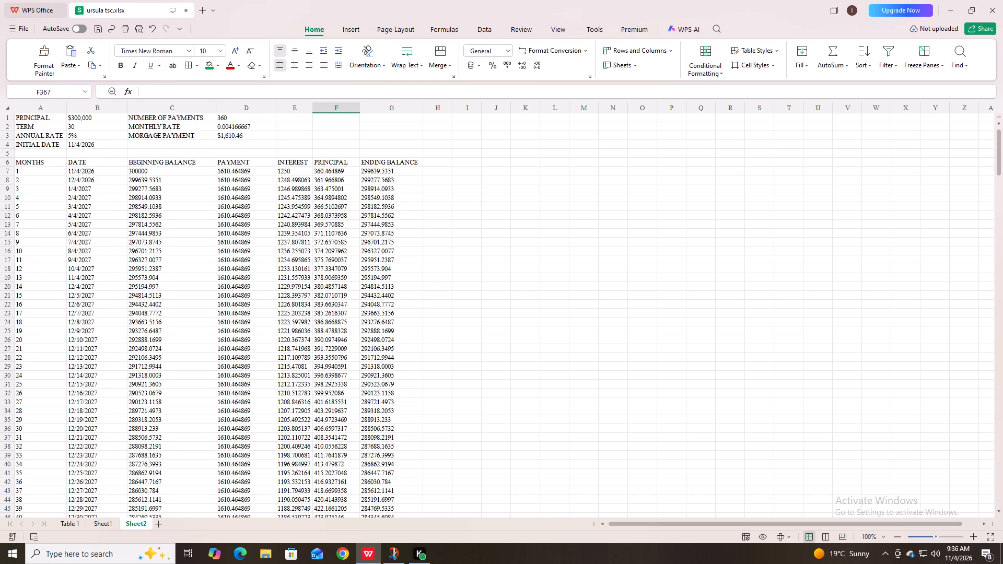
{"action": "scroll", "coordinate": [340, 392], "scroll_direction": "up", "scroll_amount": 5}
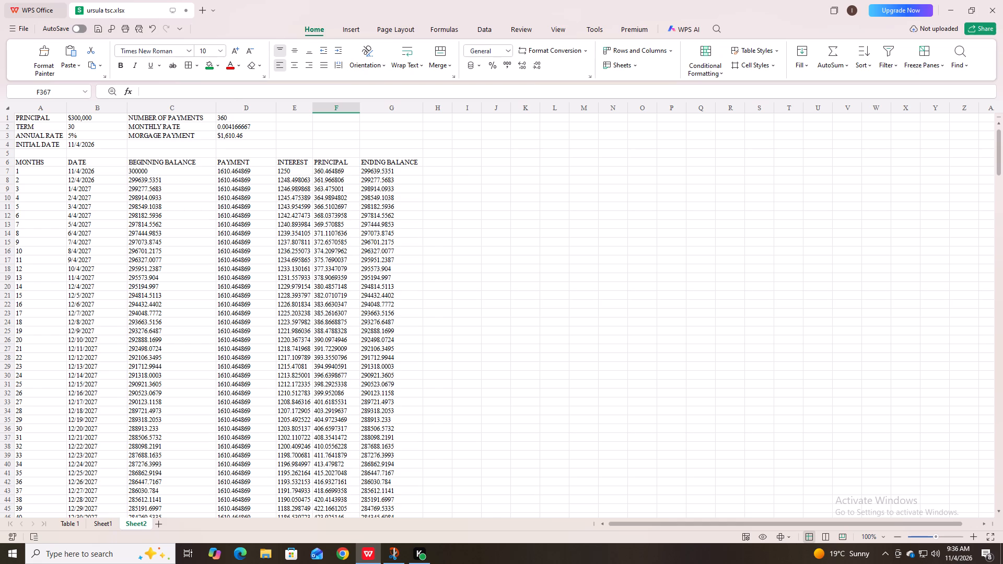
Save the workbook with the completed amortization schedule and column totals.
{"action": "key", "text": "ctrl+s"}
{"action": "key", "text": "ctrl+s"}
{"action": "key", "text": "ctrl+s"}
{"action": "key", "text": "ctrl+s"}
{"action": "key", "text": "ctrl+s"}
{"action": "key", "text": "ctrl+s"}
{"action": "key", "text": "ctrl+s"}
{"action": "key", "text": "ctrl+s"}
{"action": "key", "text": "ctrl+s"}
{"action": "key", "text": "ctrl+s"}
{"action": "key", "text": "ctrl+s"}
{"action": "key", "text": "ctrl+s"}
{"action": "key", "text": "ctrl+s"}
{"action": "key", "text": "ctrl+s"}
{"action": "key", "text": "ctrl+s"}
{"action": "key", "text": "ctrl+s"}
{"action": "key", "text": "ctrl+s"}
{"action": "key", "text": "ctrl+s"}
{"action": "key", "text": "ctrl+s"}
{"action": "key", "text": "ctrl+s"}
{"action": "key", "text": "ctrl+s"}
{"action": "key", "text": "ctrl+s"}
{"action": "key", "text": "ctrl+s"}
{"action": "key", "text": "ctrl+s"}
{"action": "key", "text": "ctrl+s"}
{"action": "key", "text": "ctrl+s"}
{"action": "key", "text": "ctrl+s"}
{"action": "key", "text": "ctrl+s"}
{"action": "key", "text": "ctrl+s"}
{"action": "key", "text": "ctrl+s"}
{"action": "key", "text": "ctrl+s"}
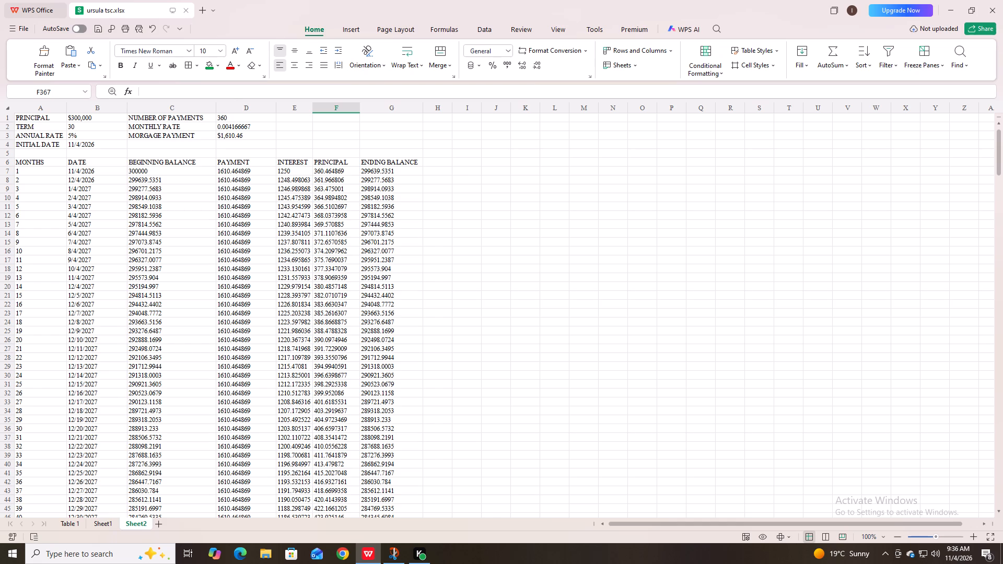